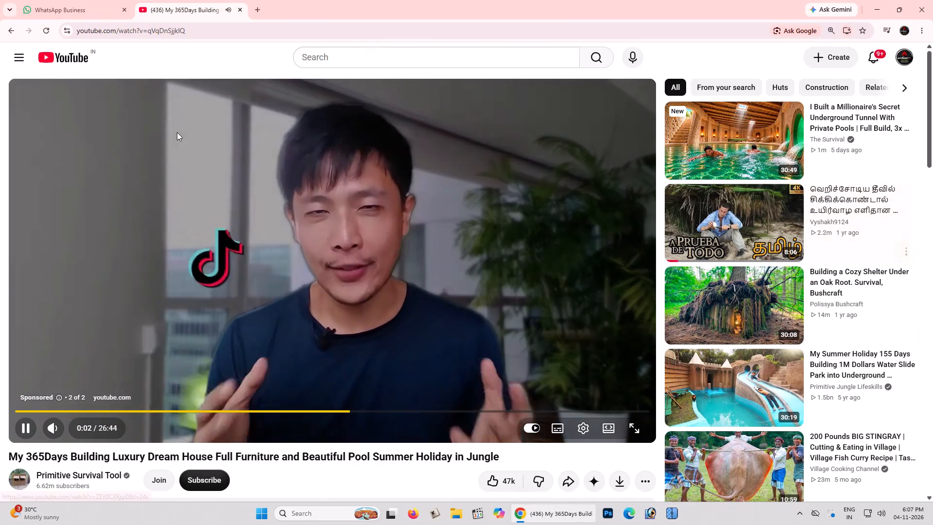
Search YouTube for "tamil new song".
left_click(177, 132)
left_click(361, 61)
left_click(372, 93)
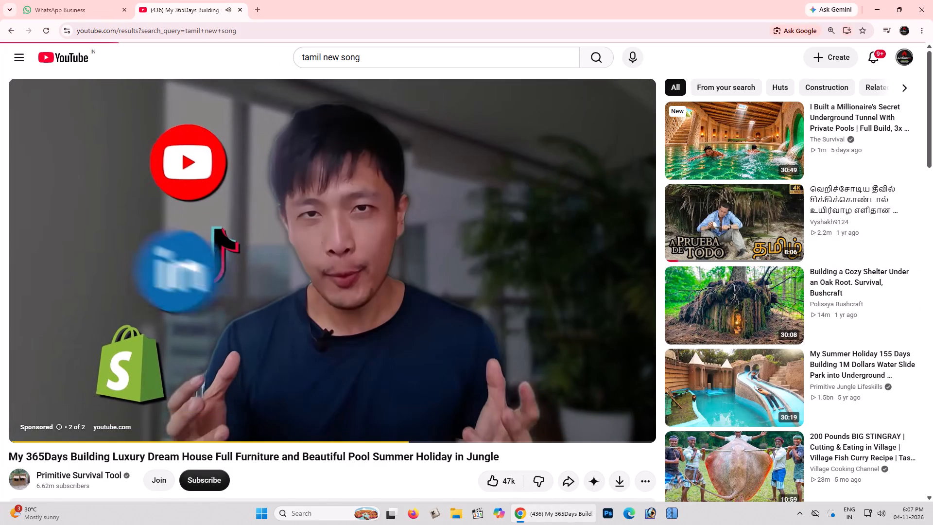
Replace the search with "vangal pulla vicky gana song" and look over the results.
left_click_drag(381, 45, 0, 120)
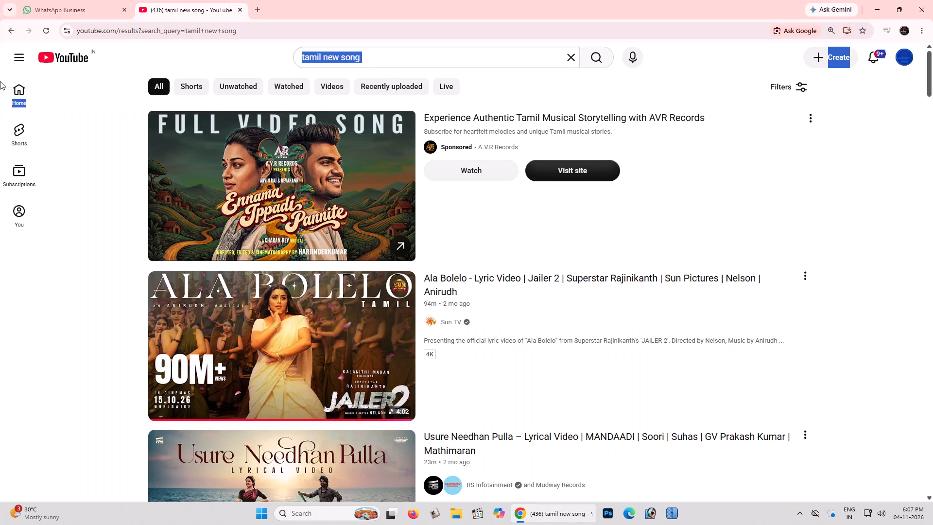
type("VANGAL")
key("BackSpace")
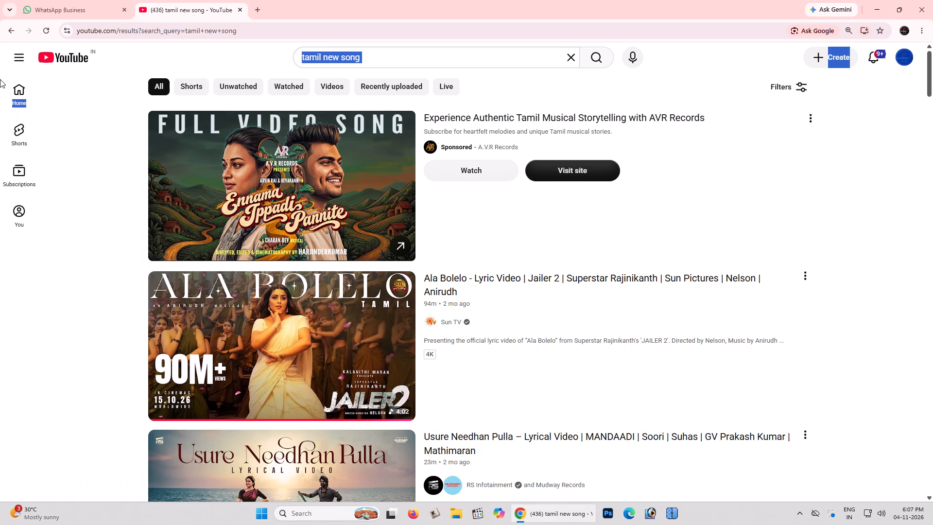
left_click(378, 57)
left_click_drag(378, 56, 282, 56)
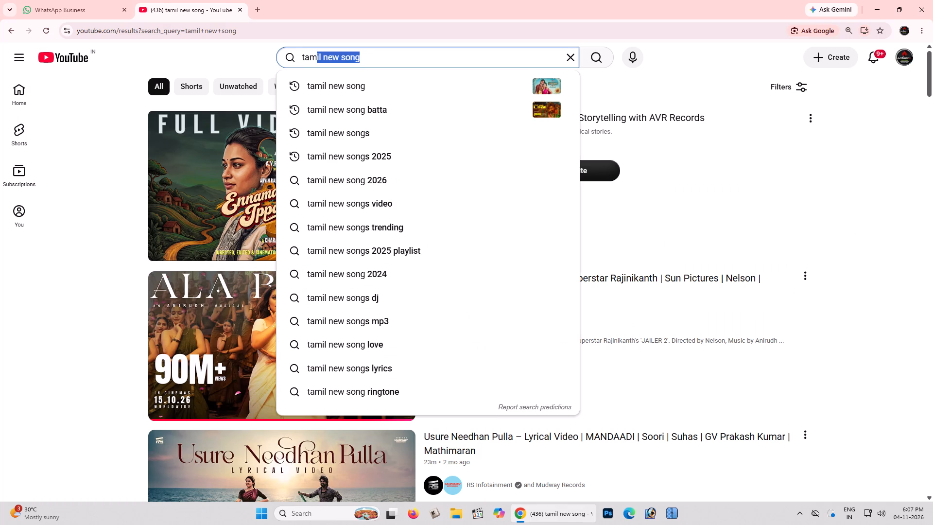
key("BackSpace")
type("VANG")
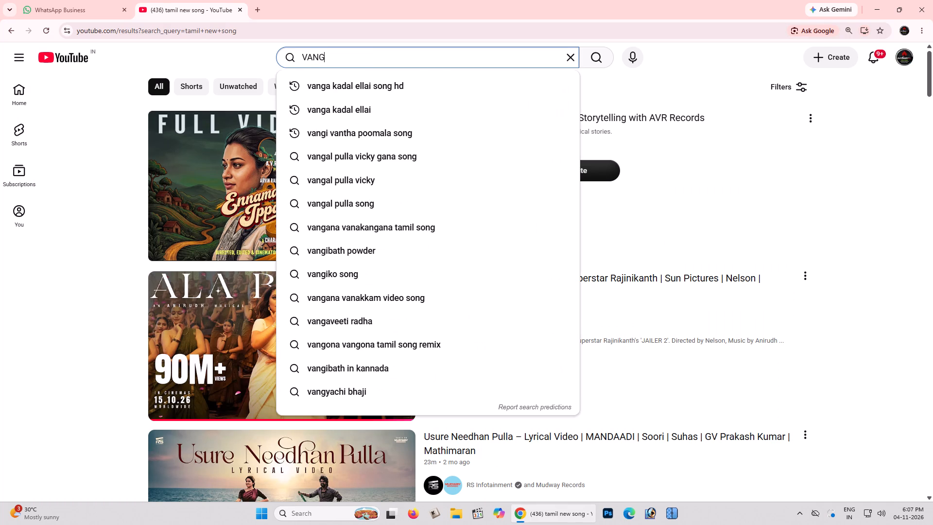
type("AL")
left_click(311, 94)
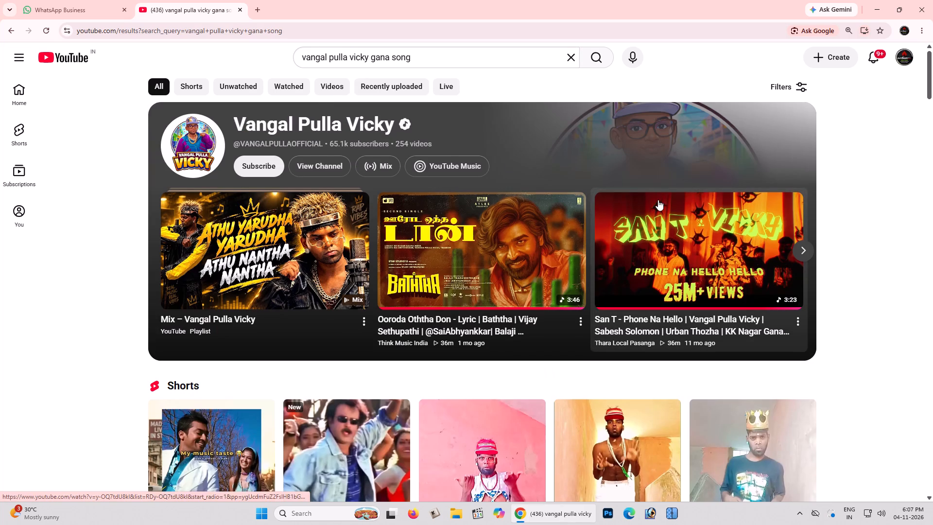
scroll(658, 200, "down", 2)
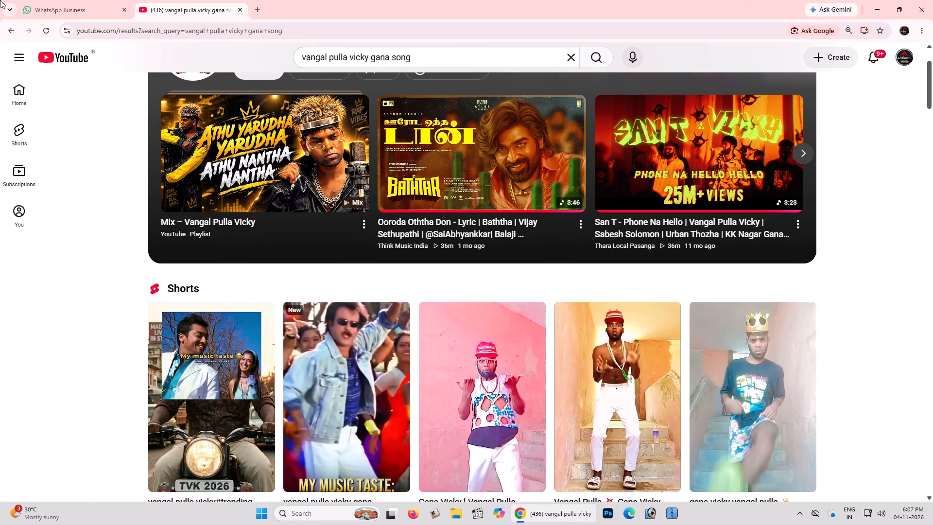
Return to the "tamil new song" results and play the "Usure Needhan Pulla" lyrical video.
left_click(10, 28)
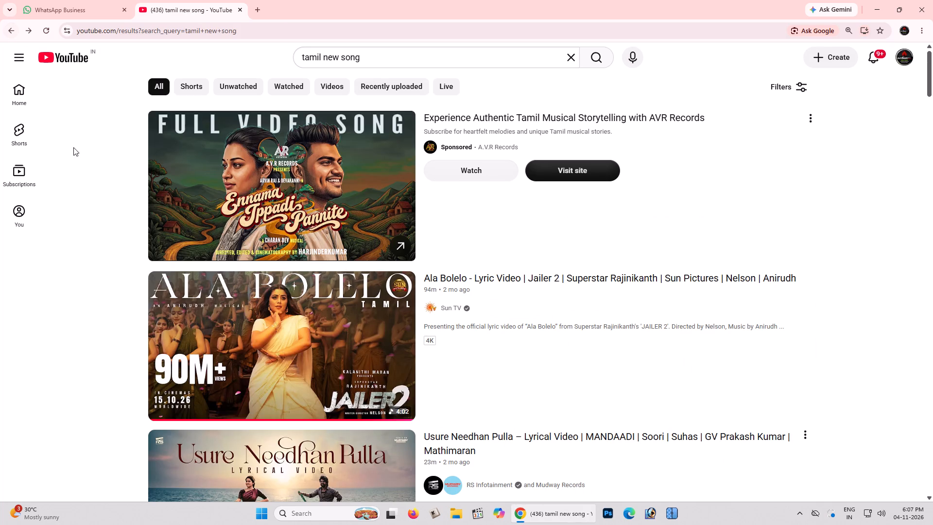
scroll(299, 384, "down", 2)
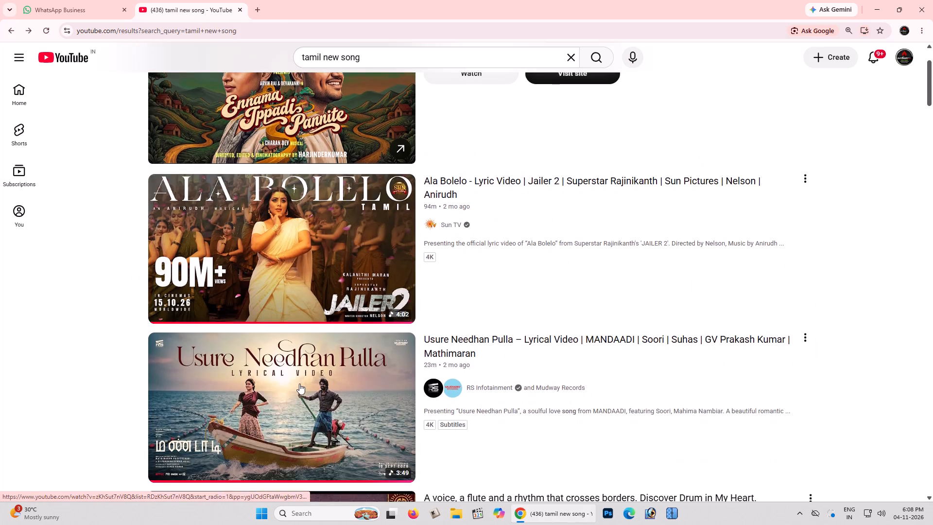
scroll(299, 384, "down", 3)
left_click(275, 260)
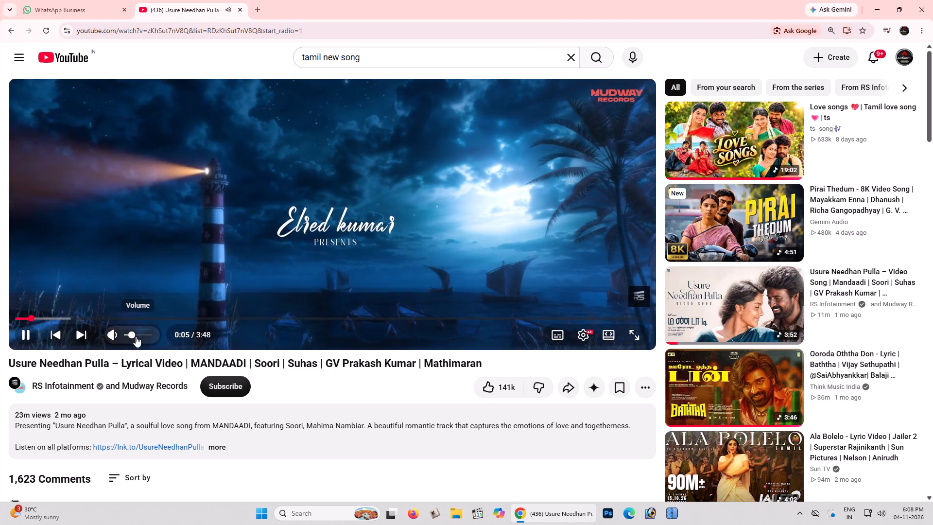
Raise the playing song video's volume to the maximum.
left_click_drag(136, 335, 267, 338)
scroll(84, 337, "up", 4)
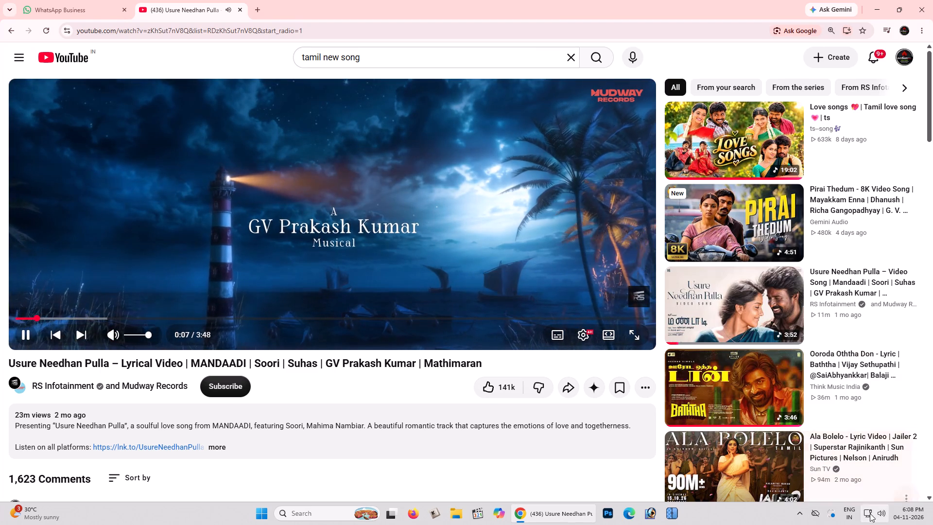
left_click(870, 513)
left_click(758, 520)
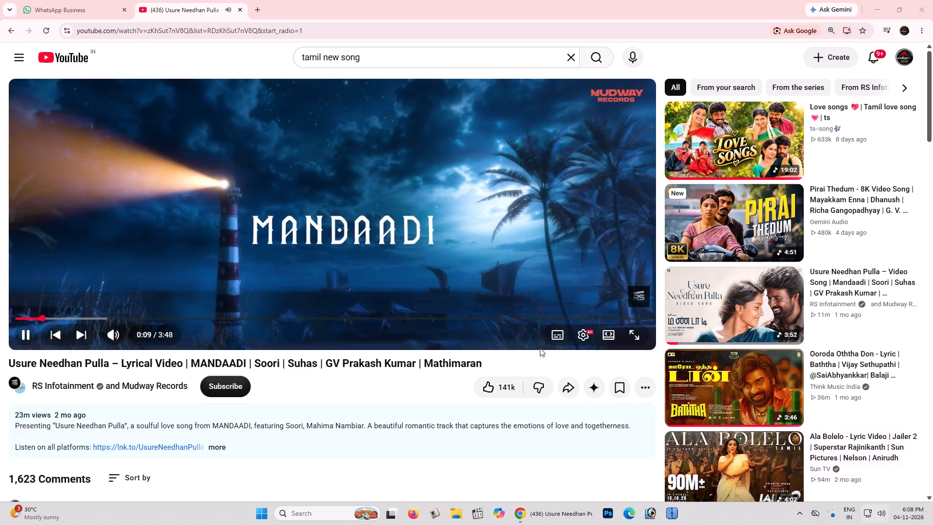
Launch Adobe Photoshop 2026.
key("alt+Tab")
left_click(607, 520)
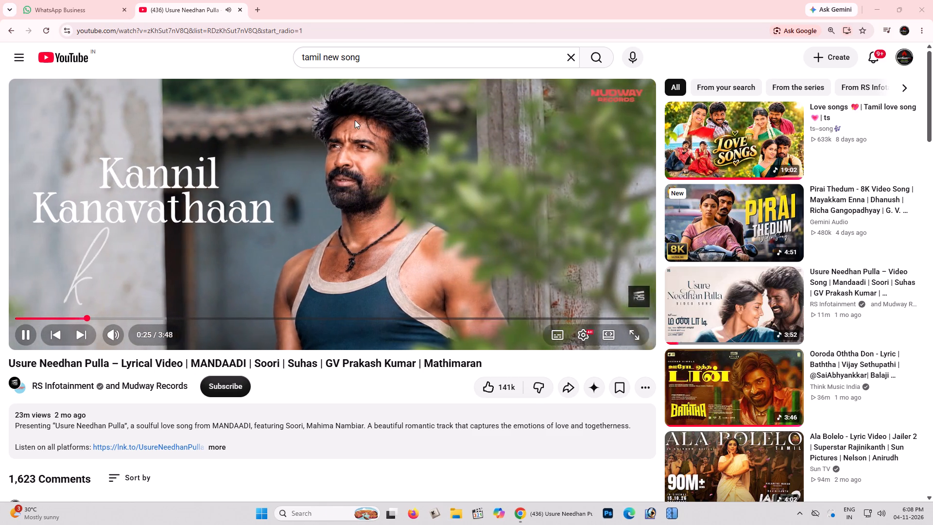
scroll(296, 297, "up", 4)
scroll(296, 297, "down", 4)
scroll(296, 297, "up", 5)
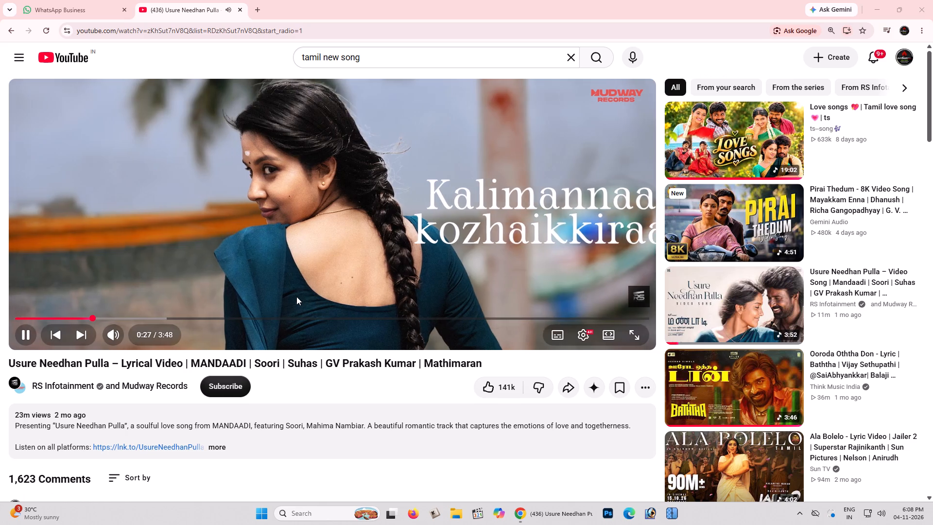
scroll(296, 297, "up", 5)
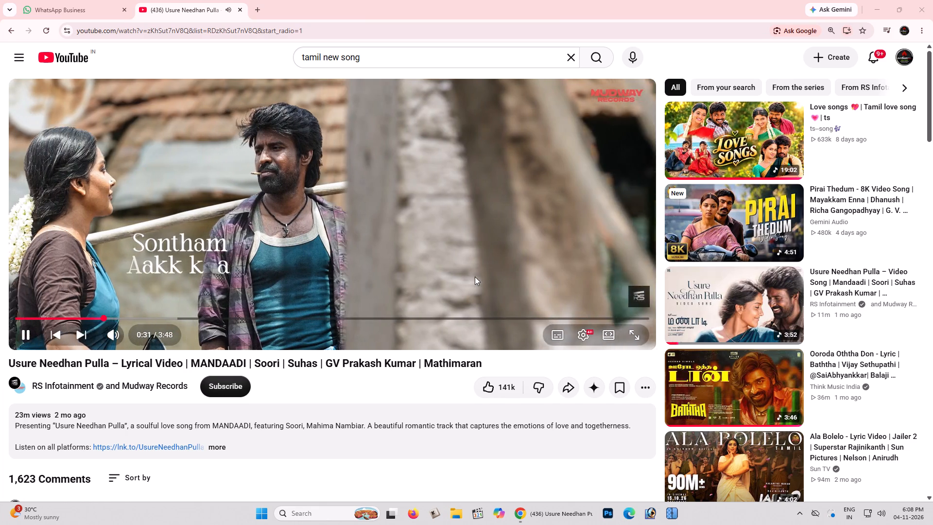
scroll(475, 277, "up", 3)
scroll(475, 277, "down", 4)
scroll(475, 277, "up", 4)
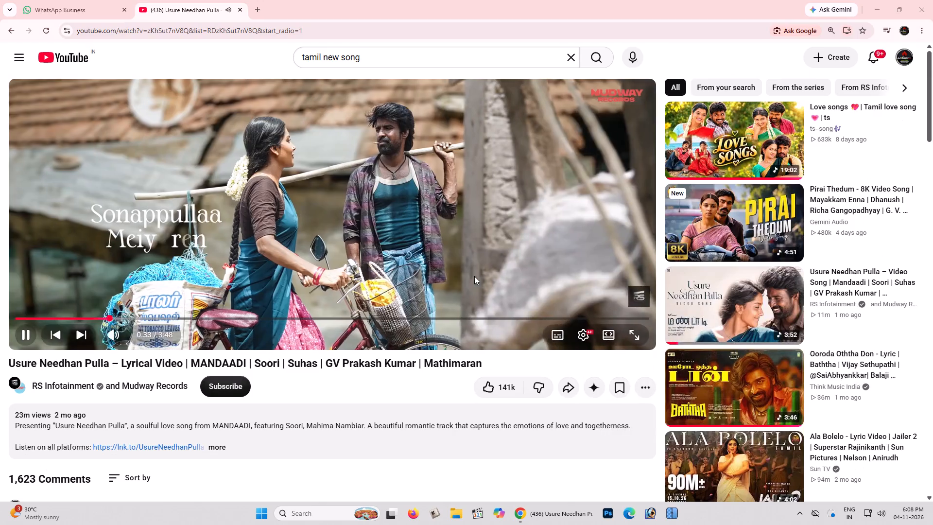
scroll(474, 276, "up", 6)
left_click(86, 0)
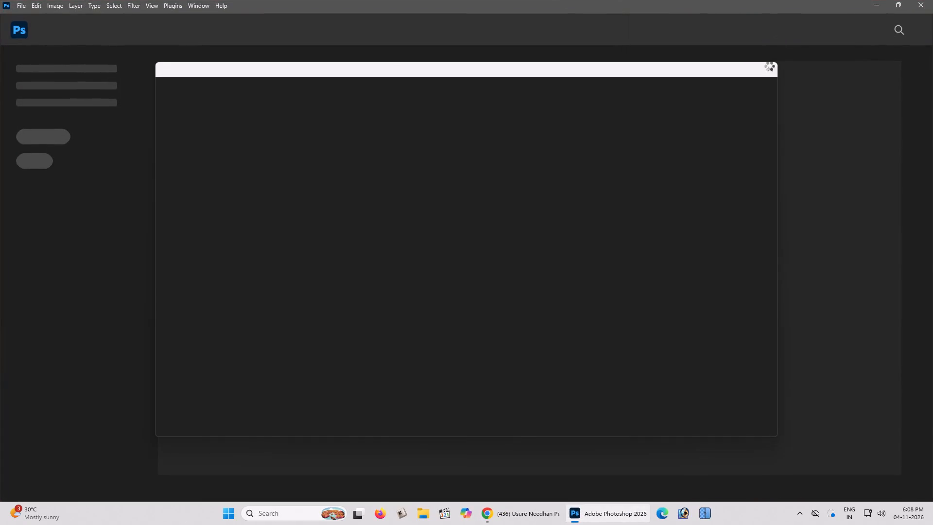
Dismiss the Adobe payment window without choosing a payment method to reach the Photoshop home screen.
left_click(689, 70)
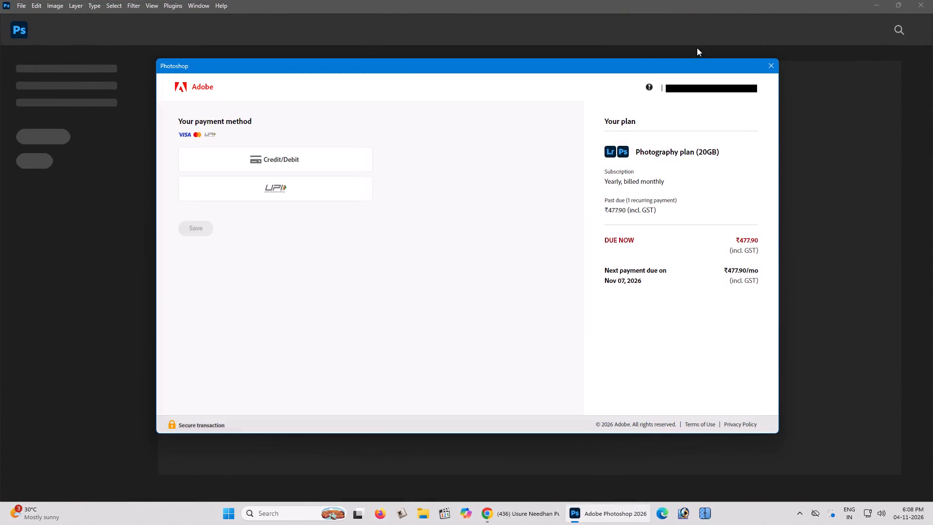
left_click(770, 65)
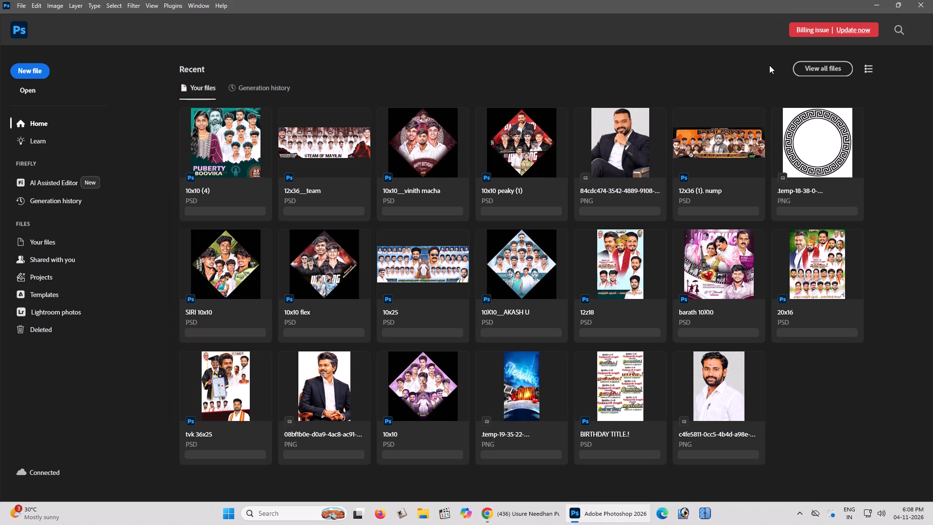
Start opening a file in Photoshop, enlarge the file window, and look over the designs in the Downloads folder.
left_click(28, 93)
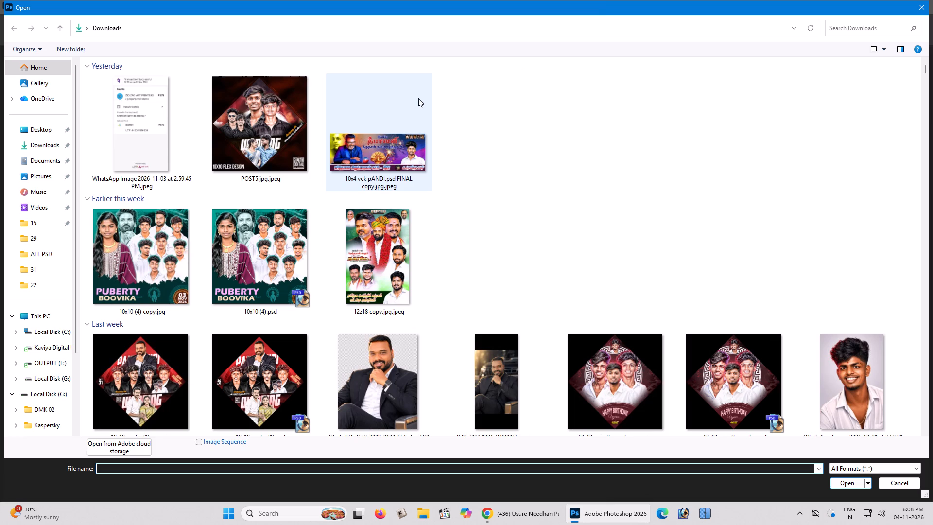
double_click(604, 0)
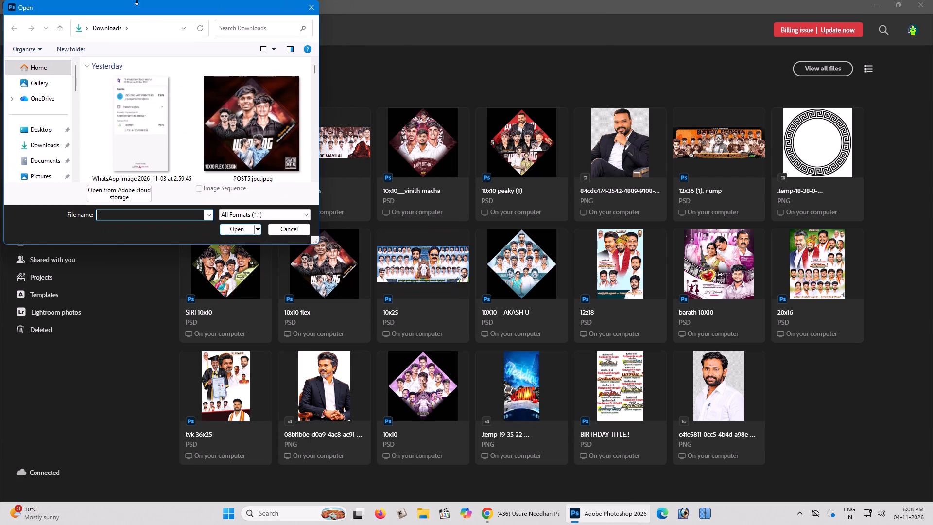
double_click(153, 9)
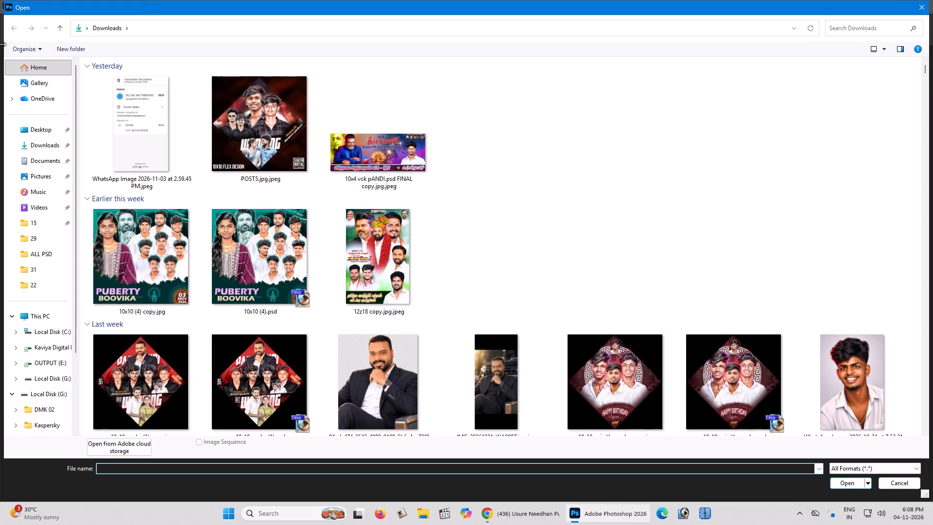
left_click_drag(1, 44, 0, 49)
left_click(387, 167)
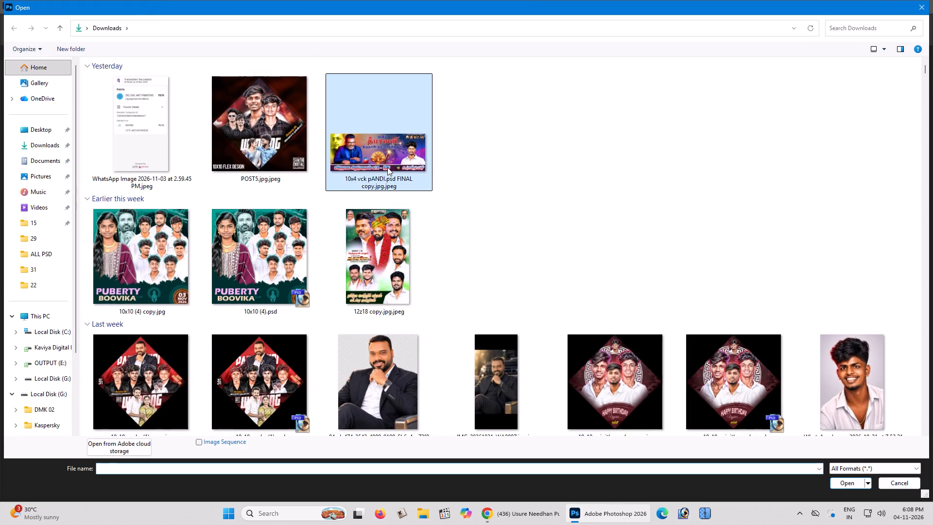
left_click(628, 129)
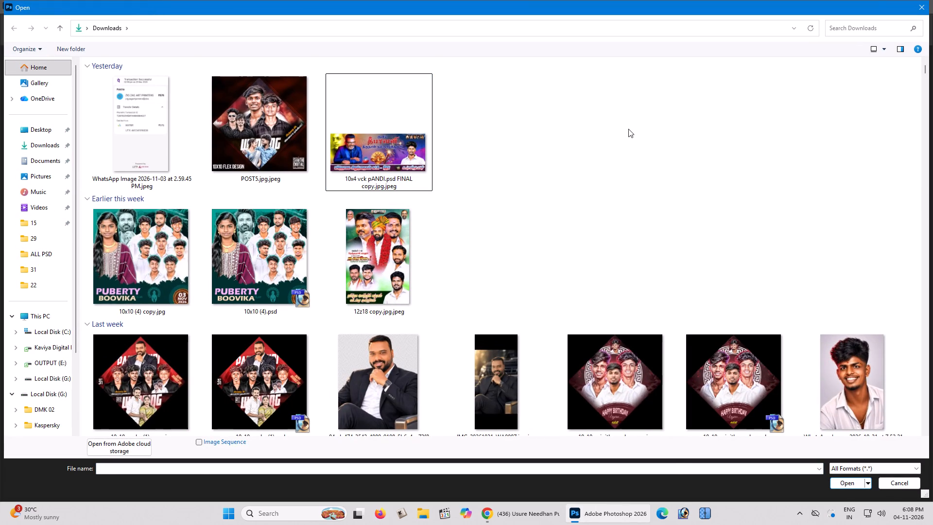
Switch to Chrome to toggle the song video's playback, and return to Photoshop's file window.
key("alt+Tab")
left_click(390, 205)
key("alt+Tab")
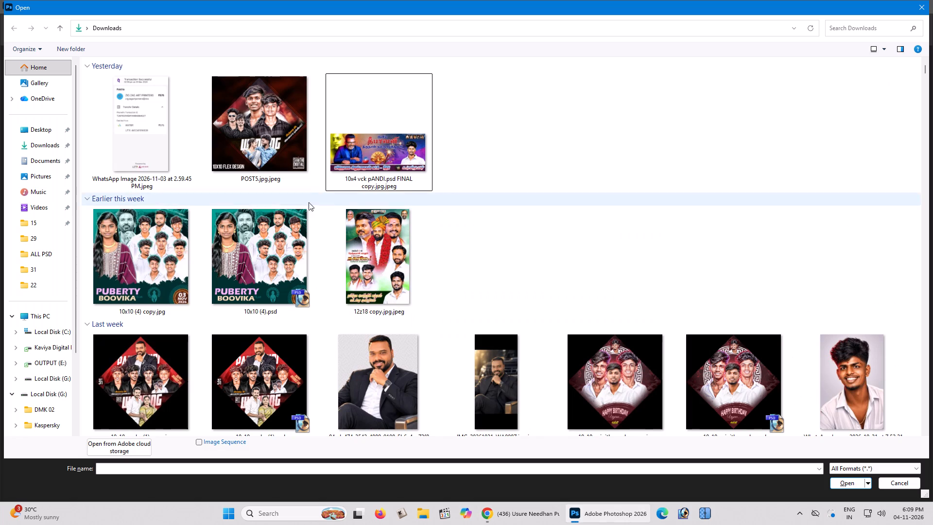
Browse the 2026 folder on the OUTPUT (E:) drive, including its jun subfolder, for a design file.
left_click(36, 382)
left_click(40, 363)
double_click(330, 168)
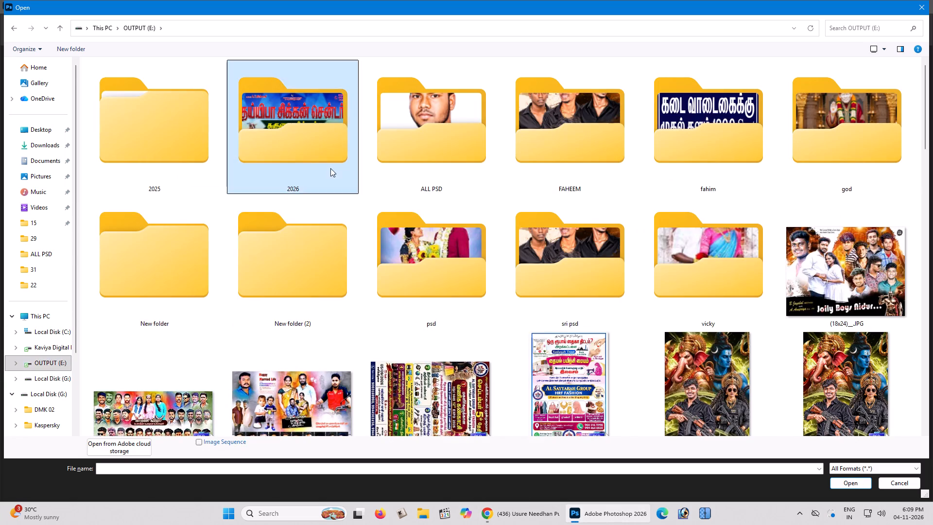
scroll(414, 182, "down", 1)
double_click(308, 234)
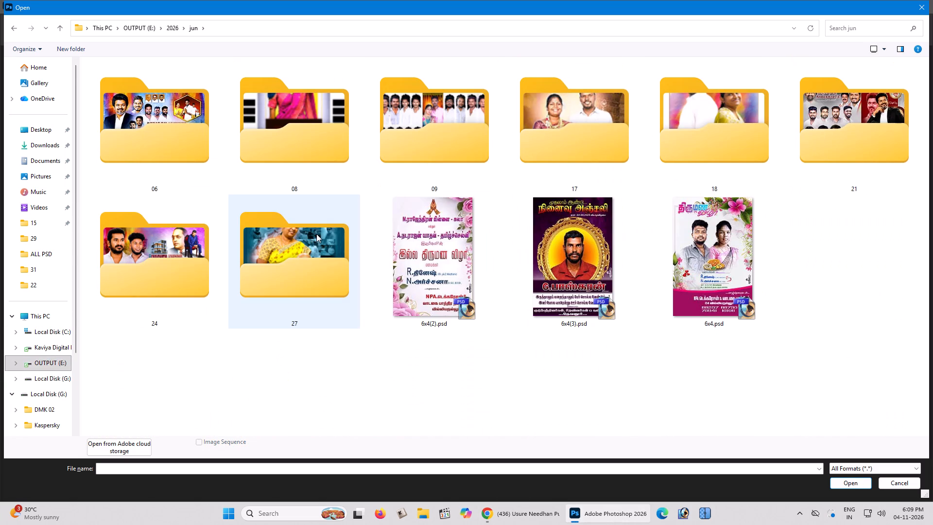
left_click(190, 234)
scroll(350, 265, "down", 1)
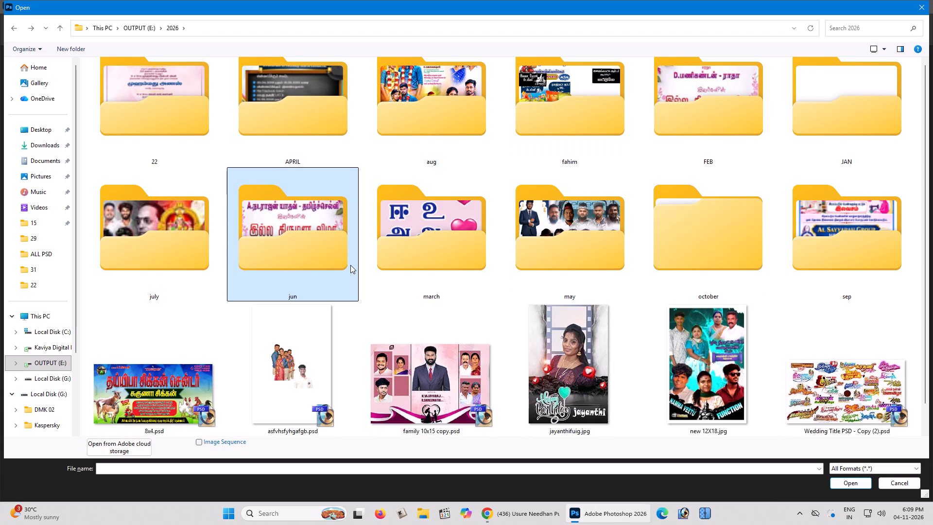
scroll(350, 265, "down", 2)
scroll(350, 265, "up", 1)
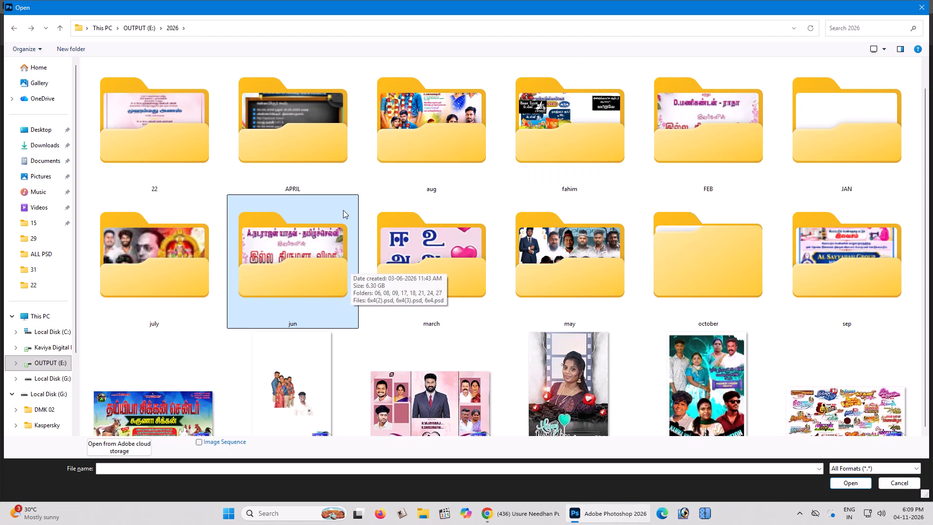
Look through the aug and fahim subfolders of the 2026 folder for a design file.
double_click(394, 150)
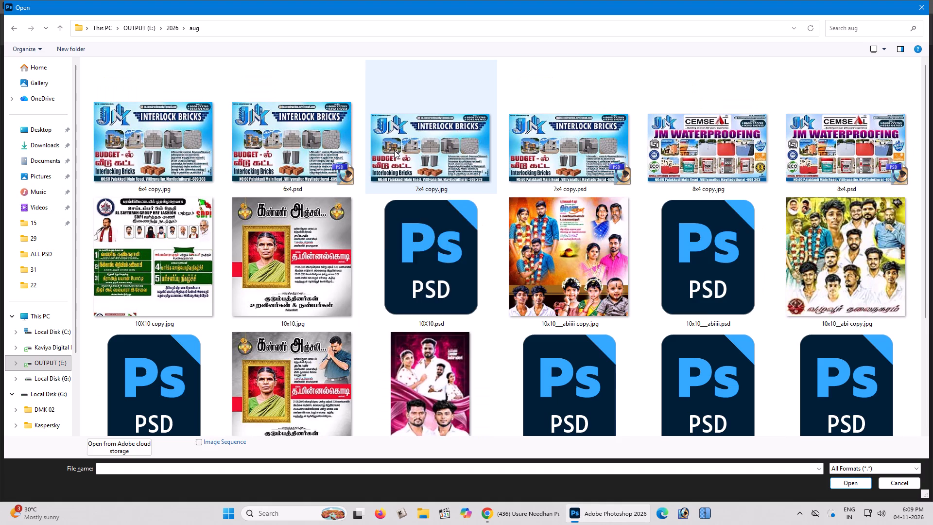
scroll(380, 148, "down", 2)
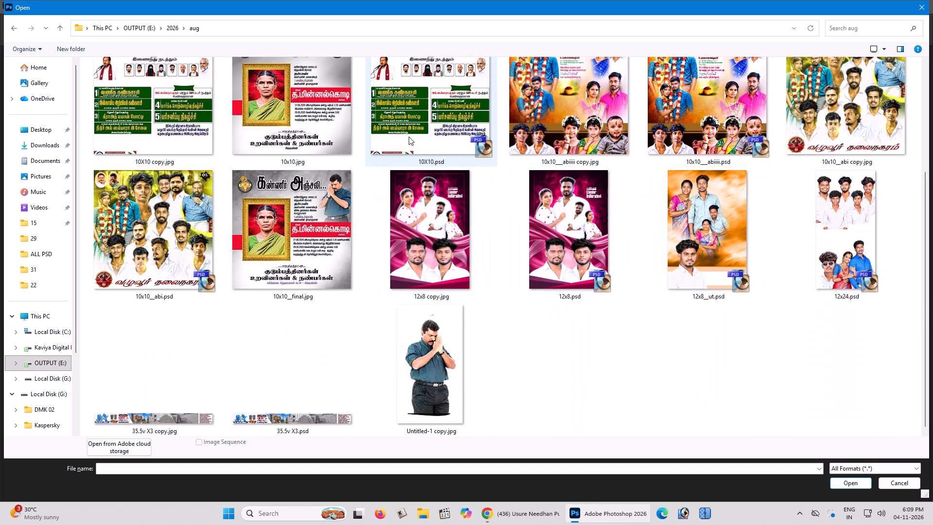
scroll(407, 140, "down", 1)
scroll(407, 140, "up", 3)
left_click(407, 140)
double_click(529, 112)
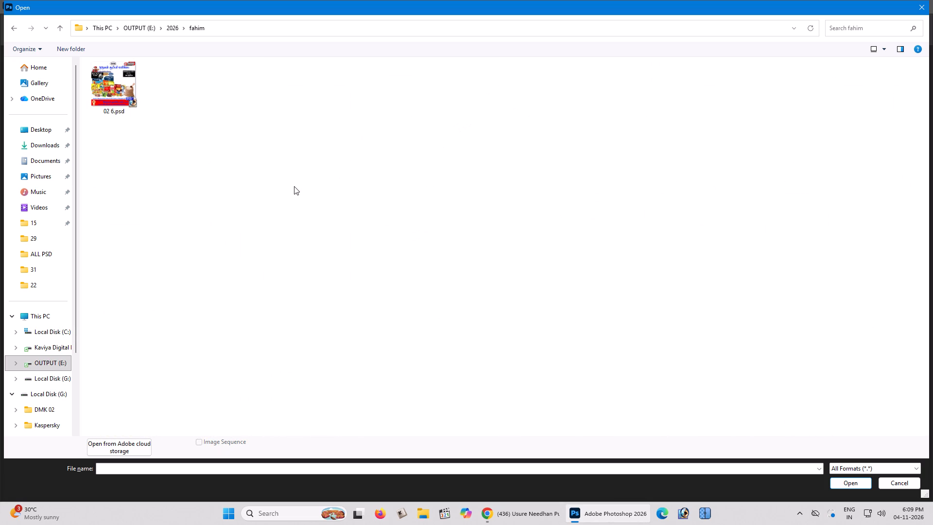
left_click_drag(440, 188, 475, 177)
Open ut 6x4.psd from subfolder 04 of the FEB folder, examine the design, and close the document.
double_click(751, 117)
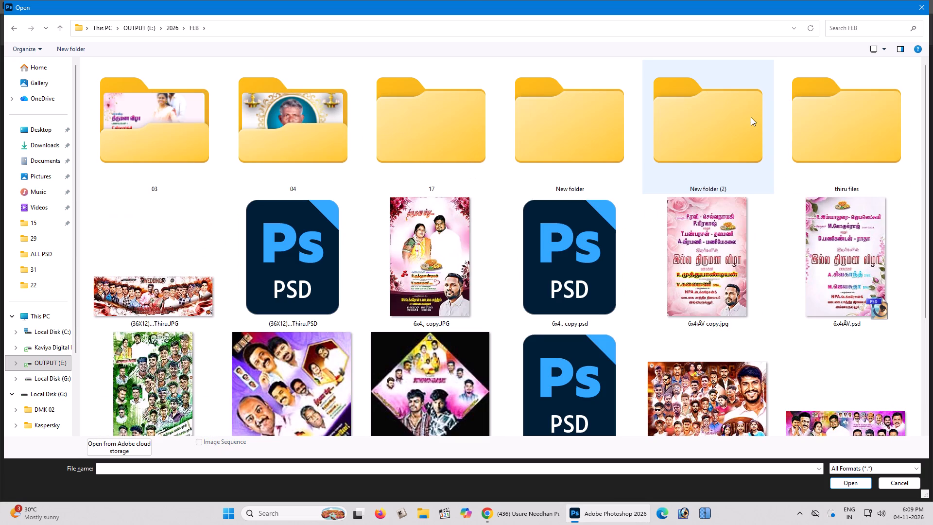
double_click(296, 151)
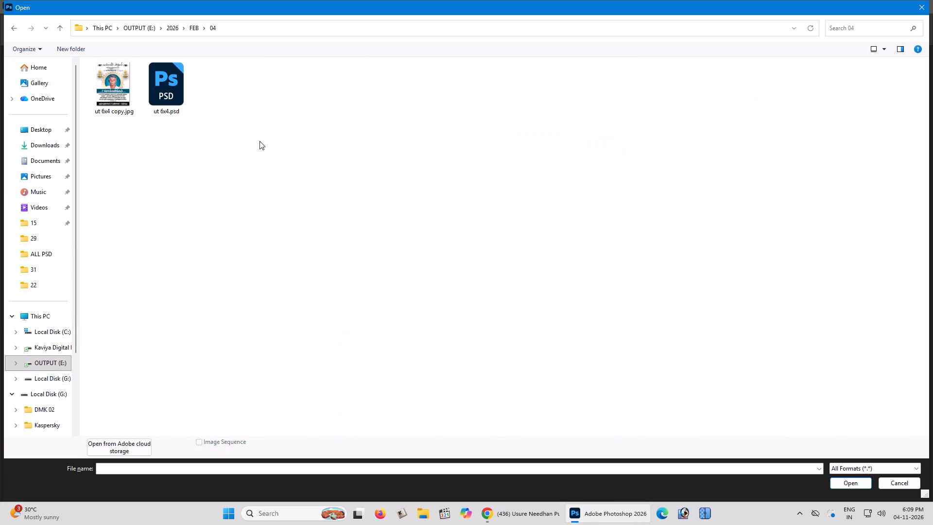
double_click(179, 104)
scroll(575, 158, "up", 2)
scroll(575, 158, "down", 2)
scroll(571, 157, "up", 2)
scroll(366, 164, "down", 1)
key("ctrl+w")
Reopen the file window and look through the design files in the FEB folder of 2026.
key("ctrl+o")
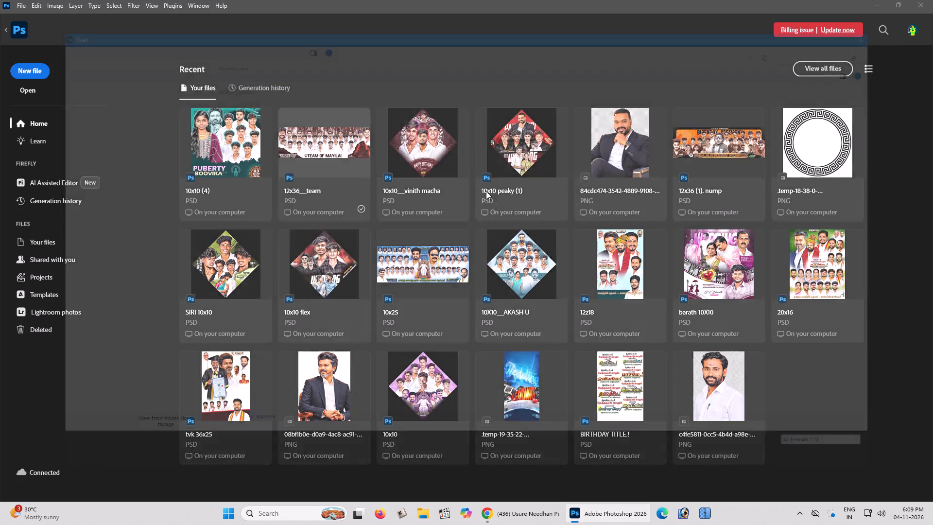
left_click(516, 194)
left_click(8, 29)
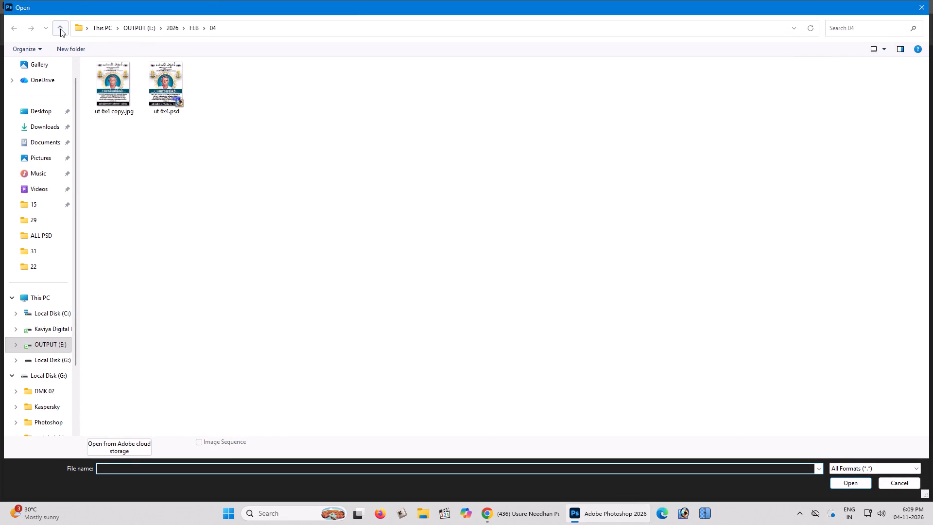
left_click(61, 29)
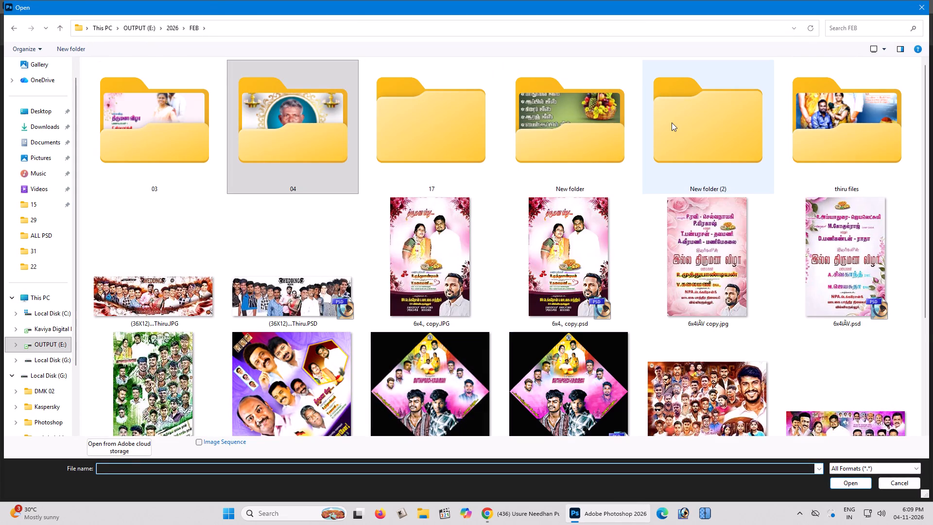
scroll(672, 122, "down", 3)
scroll(460, 179, "up", 2)
left_click_drag(320, 156, 314, 155)
left_click(62, 29)
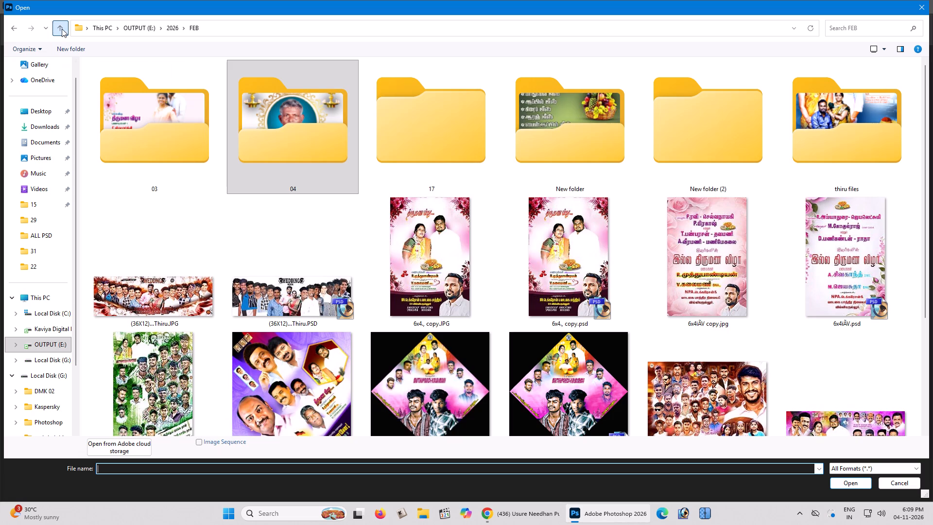
Look through FEB's subfolders 17, New folder, New folder (2), thiru files and 03 for a design file.
double_click(489, 152)
left_click(489, 152)
double_click(555, 147)
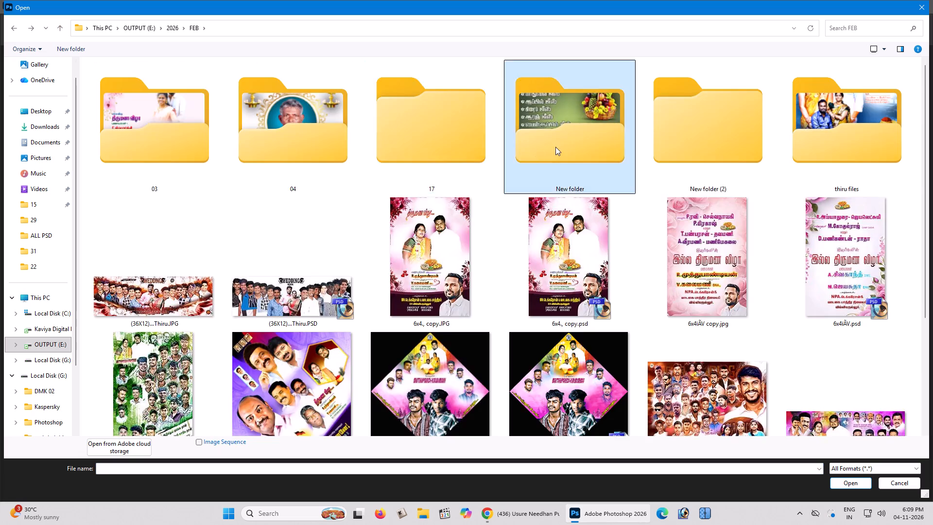
left_click(557, 147)
double_click(676, 139)
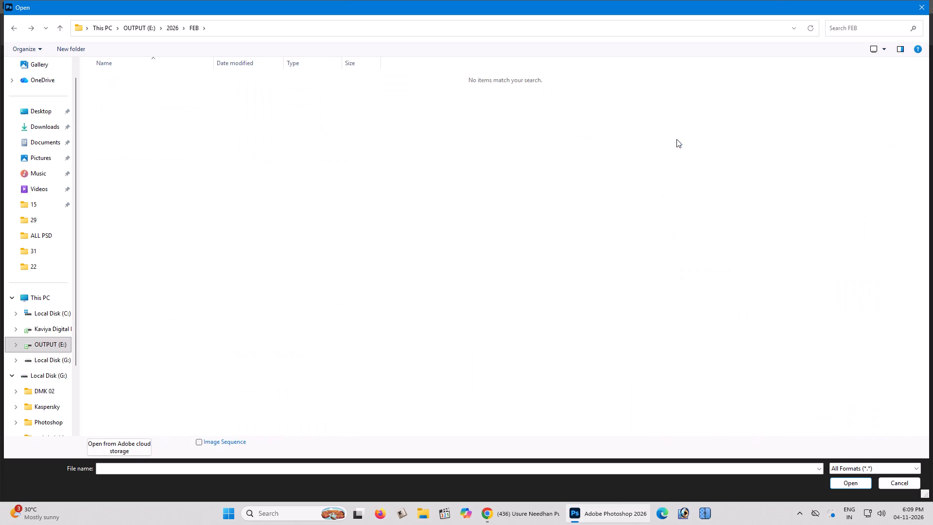
left_click(671, 142)
double_click(841, 149)
left_click(841, 149)
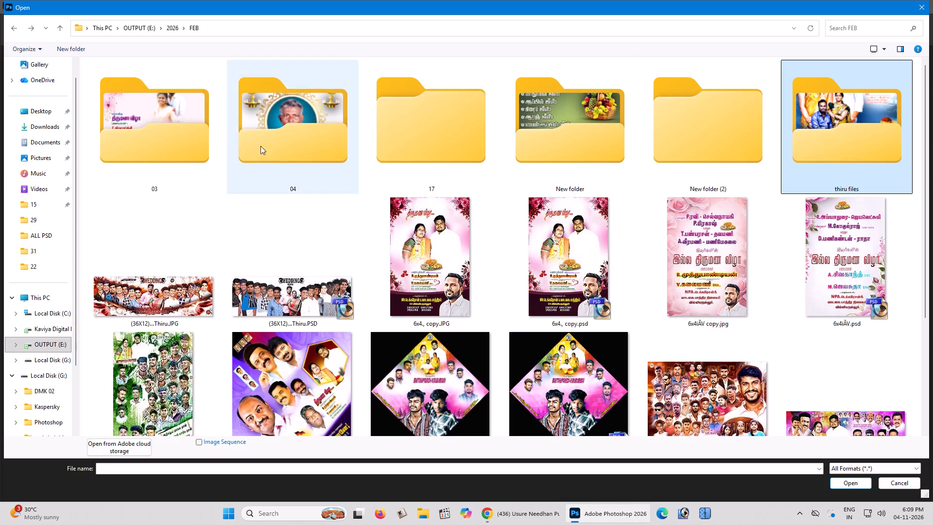
double_click(204, 134)
double_click(204, 134)
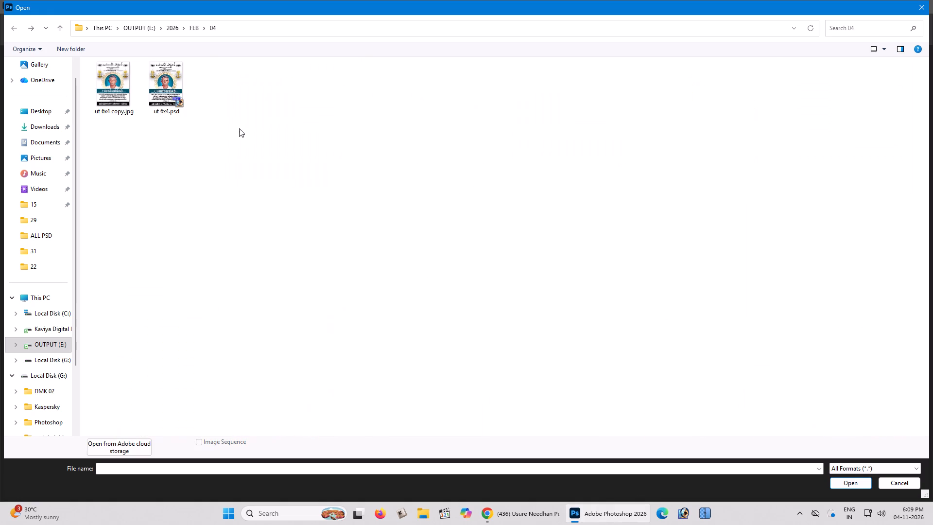
Look through subfolders 17, 24, 27, 18, 09, 08 and 06 of the 2026 jun folder for a design, and close the file window.
double_click(63, 28)
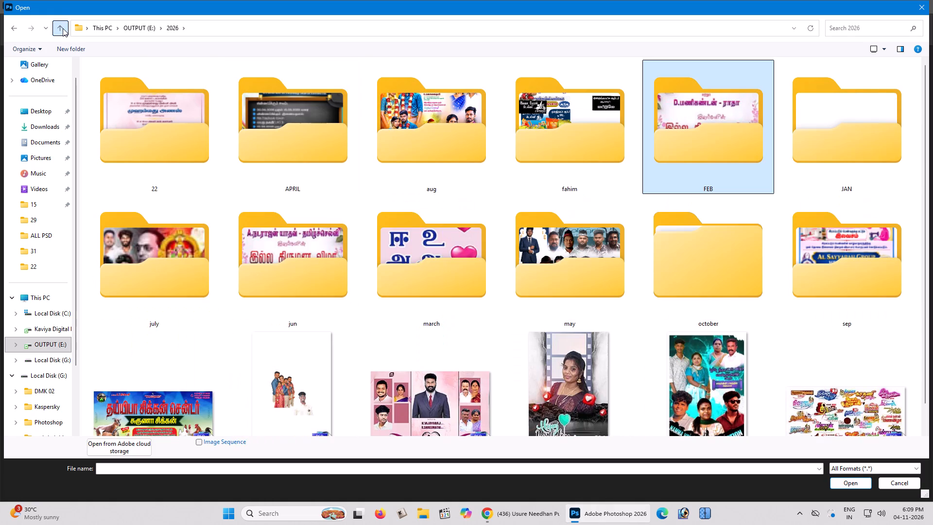
double_click(293, 248)
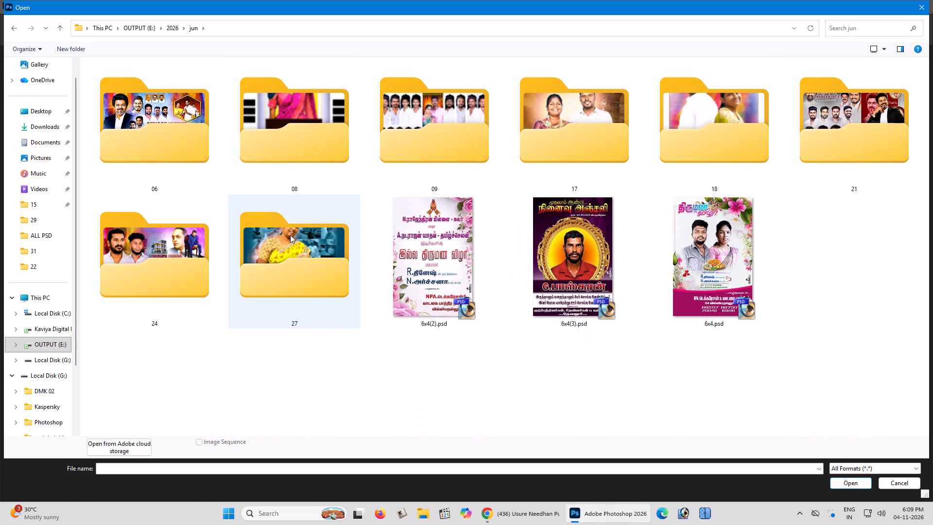
double_click(561, 133)
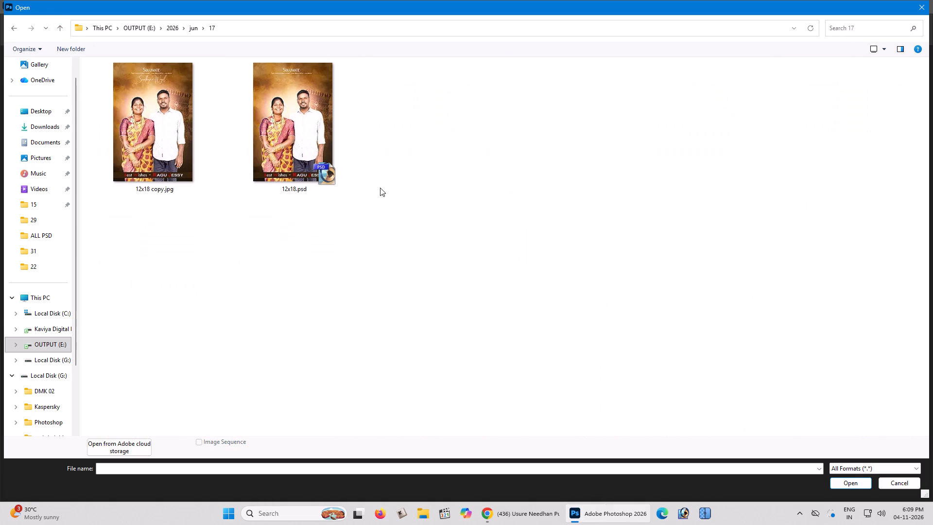
left_click(391, 202)
double_click(170, 248)
left_click(173, 247)
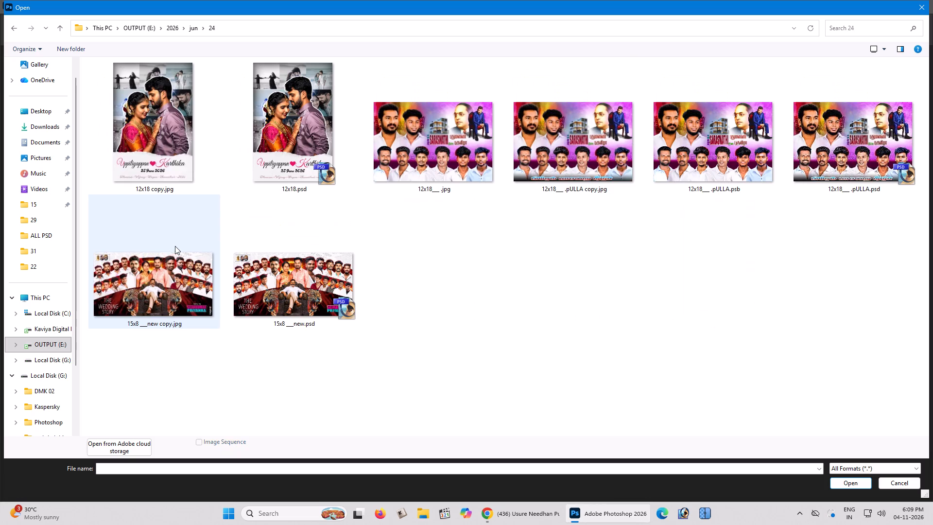
double_click(262, 245)
left_click(268, 243)
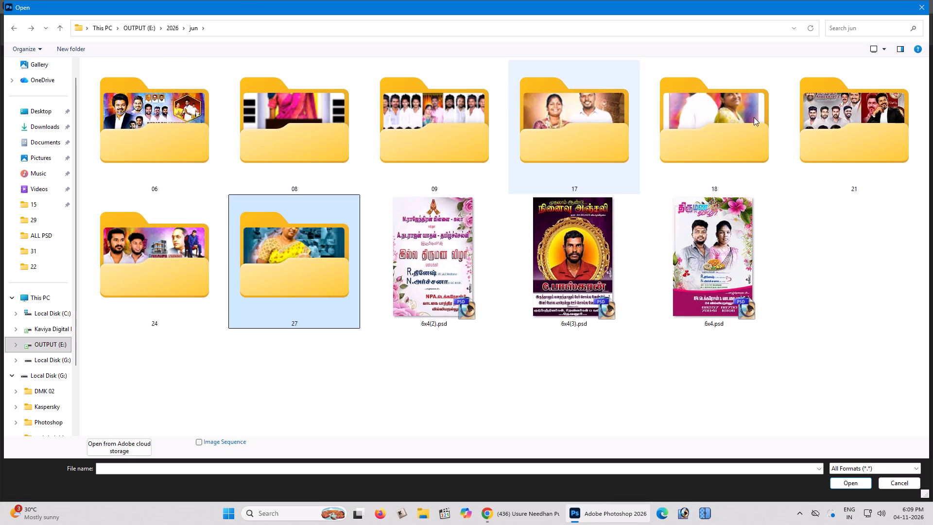
double_click(754, 117)
left_click(707, 132)
double_click(425, 96)
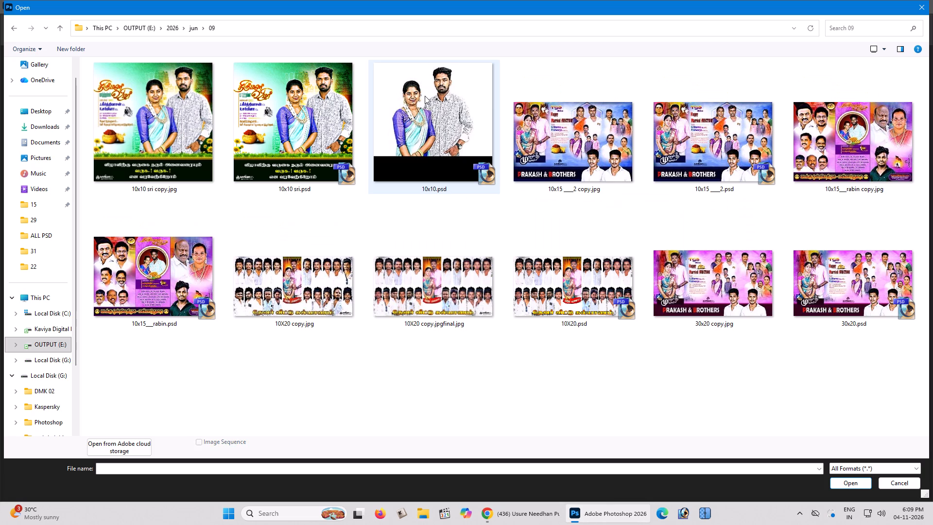
left_click_drag(492, 106, 460, 118)
double_click(255, 127)
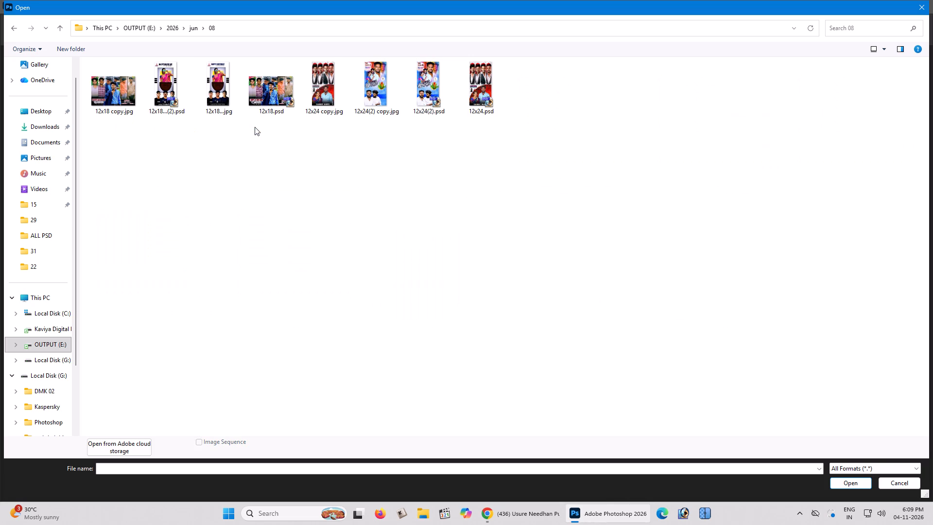
left_click(253, 127)
double_click(162, 109)
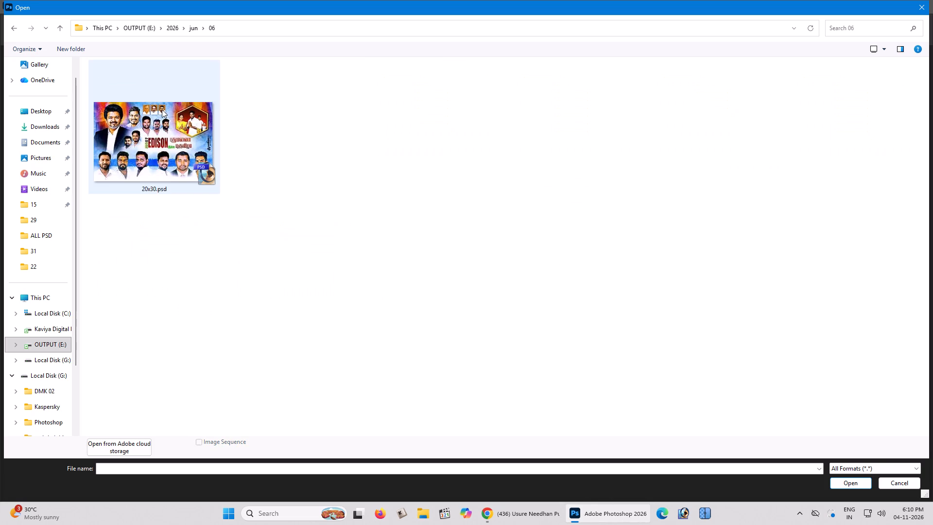
left_click(161, 109)
left_click(914, 0)
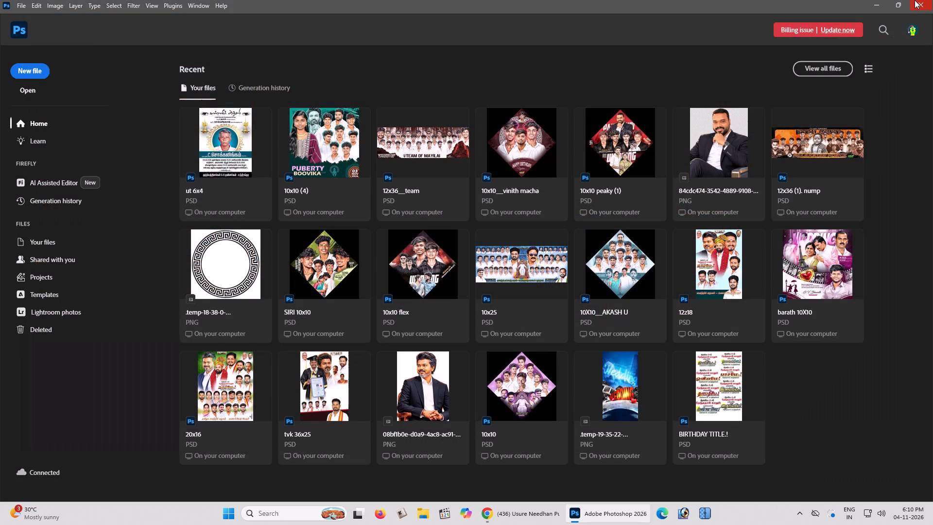
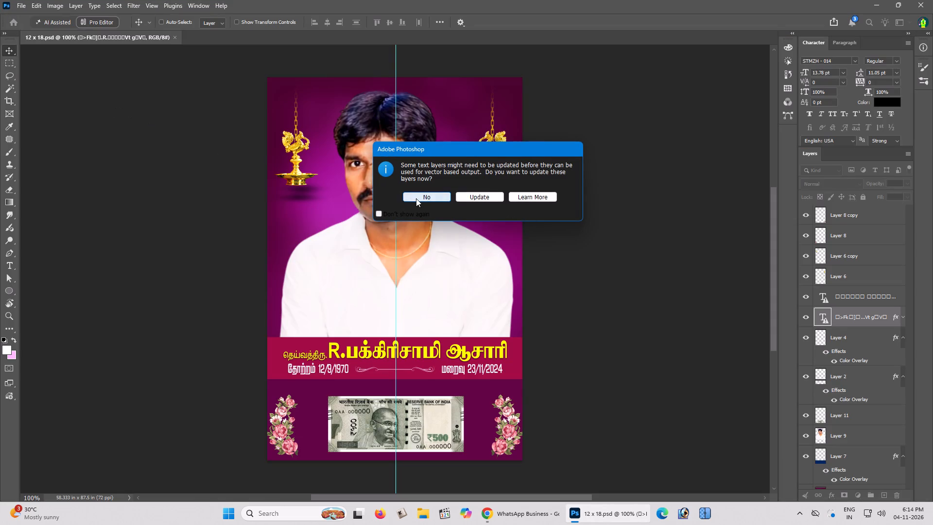
Delete the man's portrait photo layer from the 12 x 18.psd memorial poster, leaving the text layers without updating.
right_click(406, 192)
left_click(413, 195)
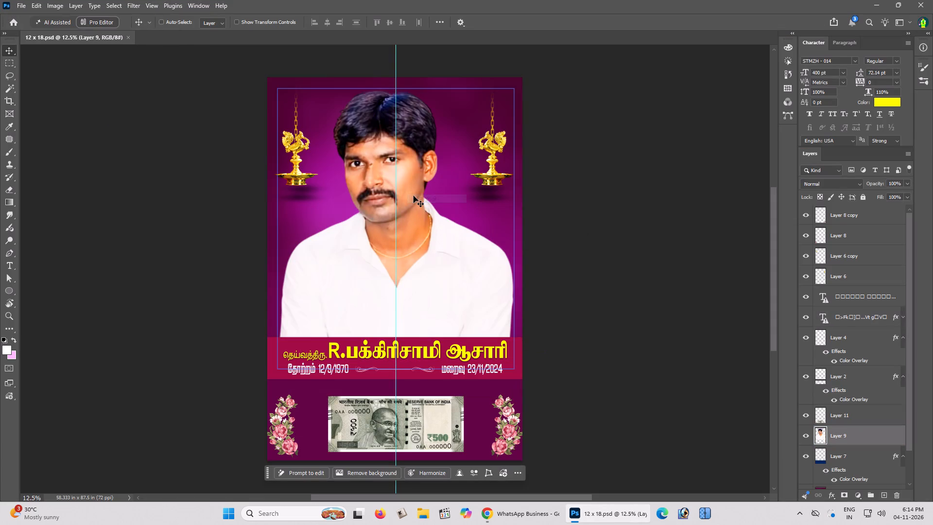
key("BackSpace")
Examine the name band, banknote and flowers in the lower part of the poster up close, and return to the full view.
scroll(471, 237, "down", 4)
key("z")
left_click(455, 376)
key("space")
key("space")
key("space")
left_click_drag(454, 373, 465, 374)
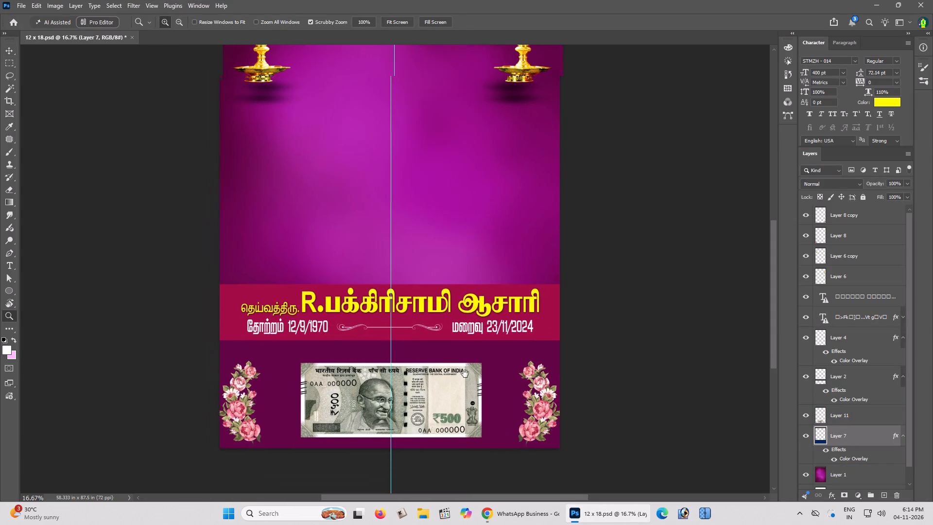
left_click(465, 374)
scroll(469, 332, "up", 4)
key("v")
key("ctrl+minus")
key("ctrl+0")
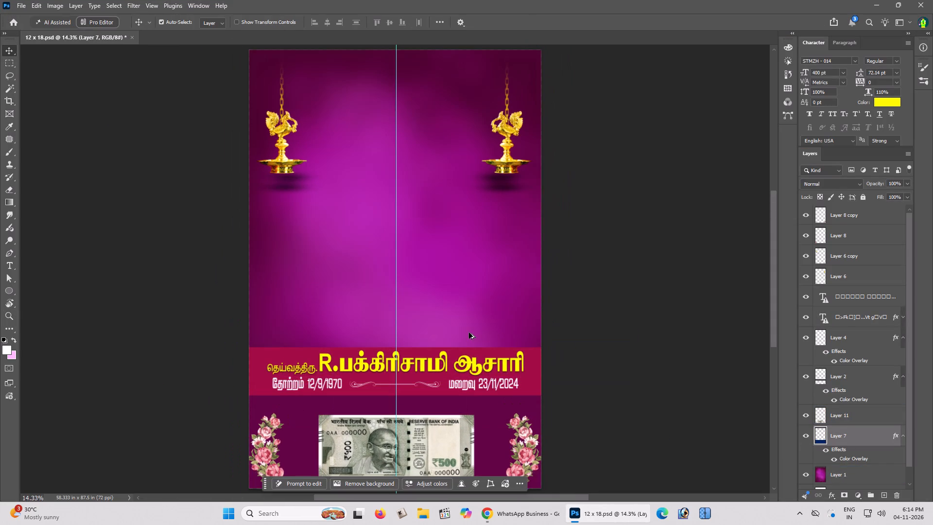
Resize the image to 12 x 18 inches at a resolution of 350 pixels/inch.
key("ctrl+alt+i")
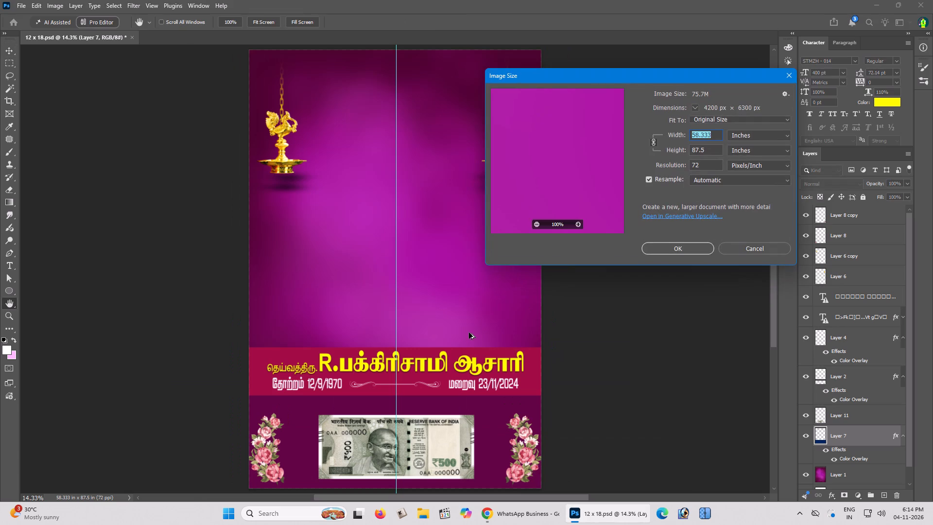
type("12")
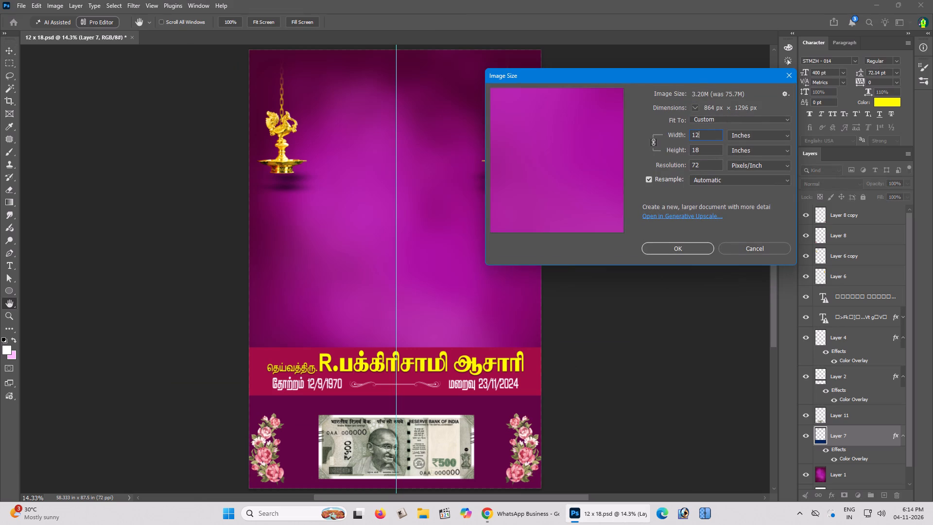
left_click_drag(705, 167, 680, 167)
type("350")
key("Return")
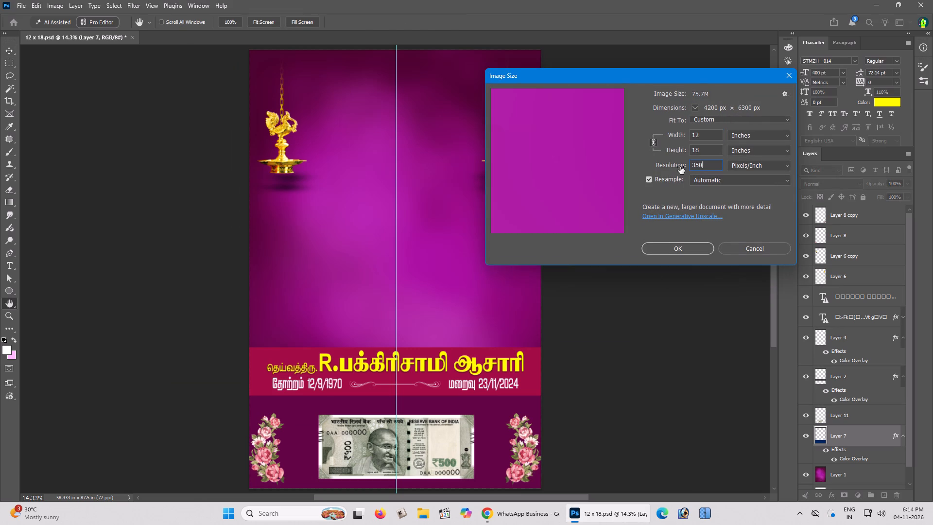
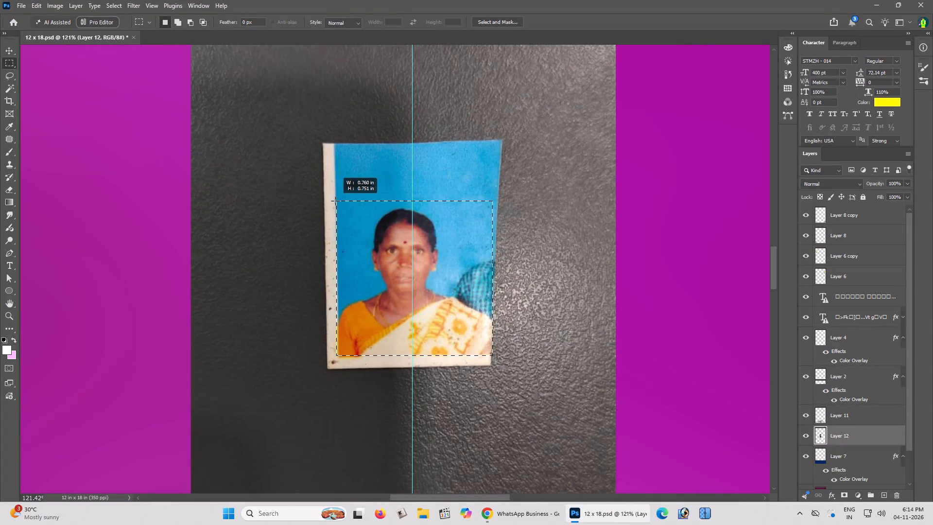
Select the woman's portrait inside the blue-background photo on Layer 12 with a rectangular marquee about 0.8 by 0.8 in.
left_click_drag(335, 201, 333, 198)
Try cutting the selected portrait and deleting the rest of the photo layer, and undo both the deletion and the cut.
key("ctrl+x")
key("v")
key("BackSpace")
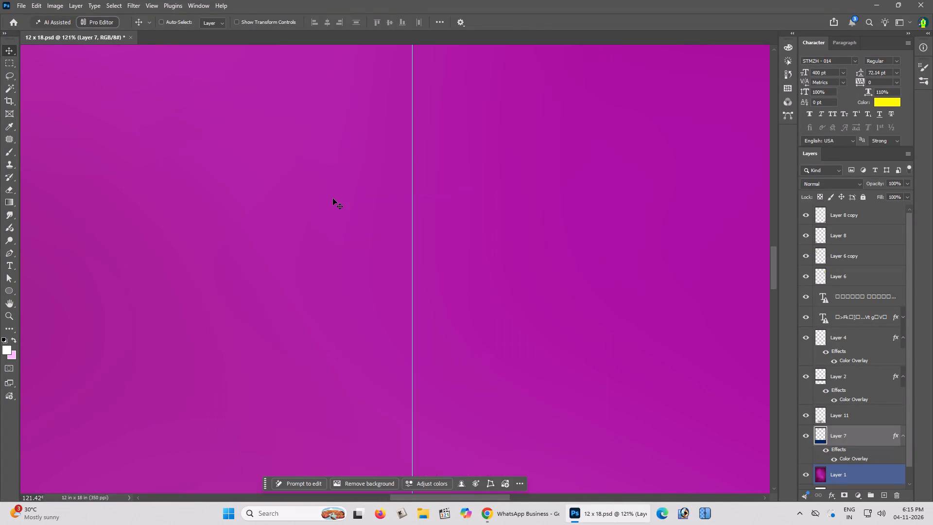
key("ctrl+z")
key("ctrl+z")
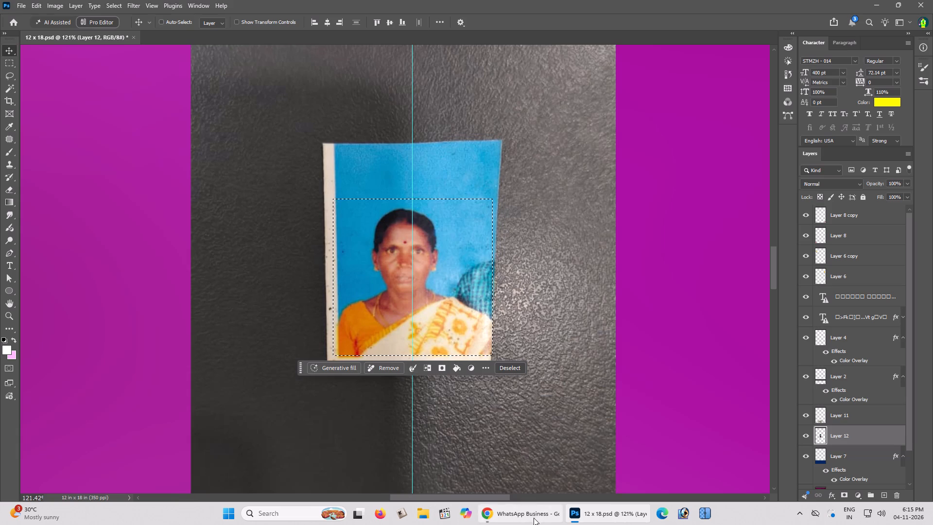
Switch to Microsoft Edge.
left_click(660, 516)
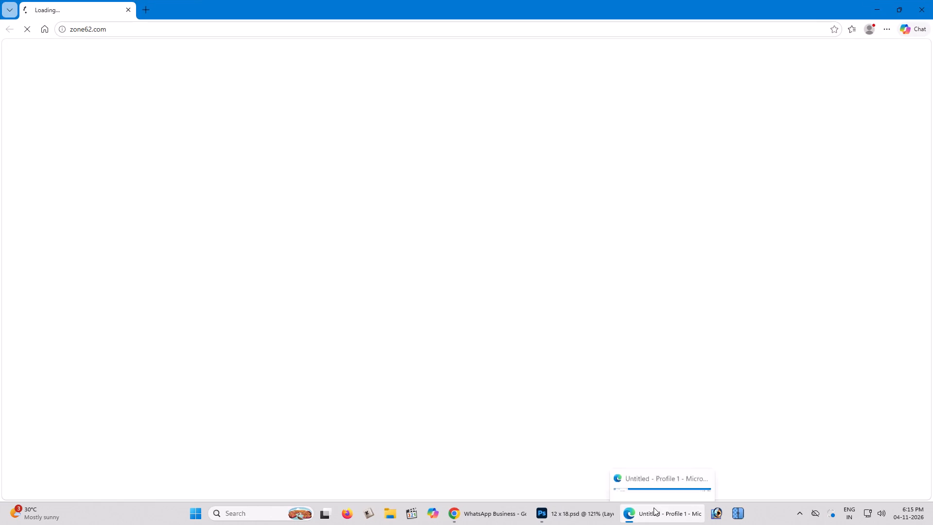
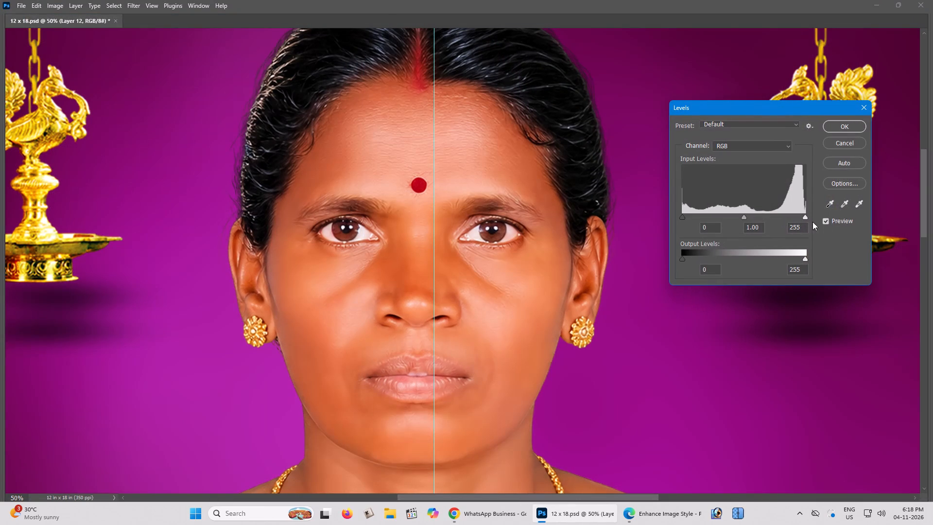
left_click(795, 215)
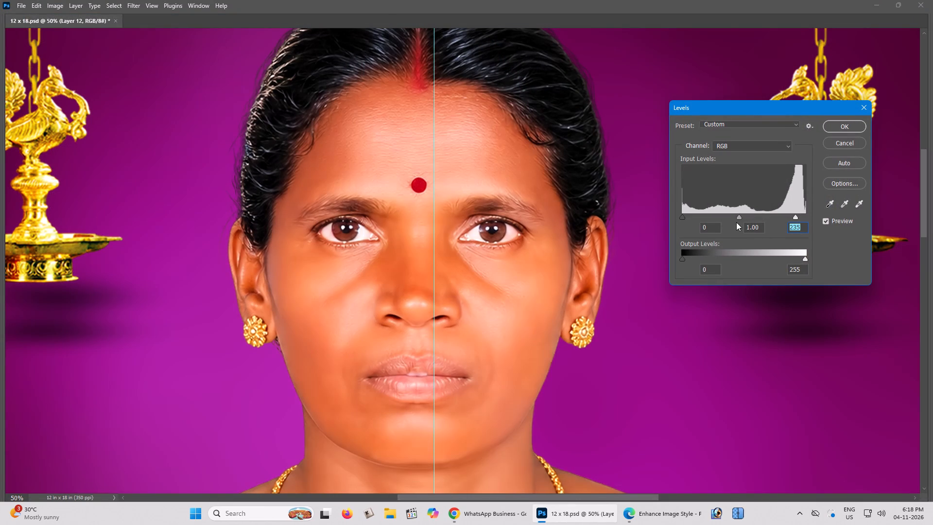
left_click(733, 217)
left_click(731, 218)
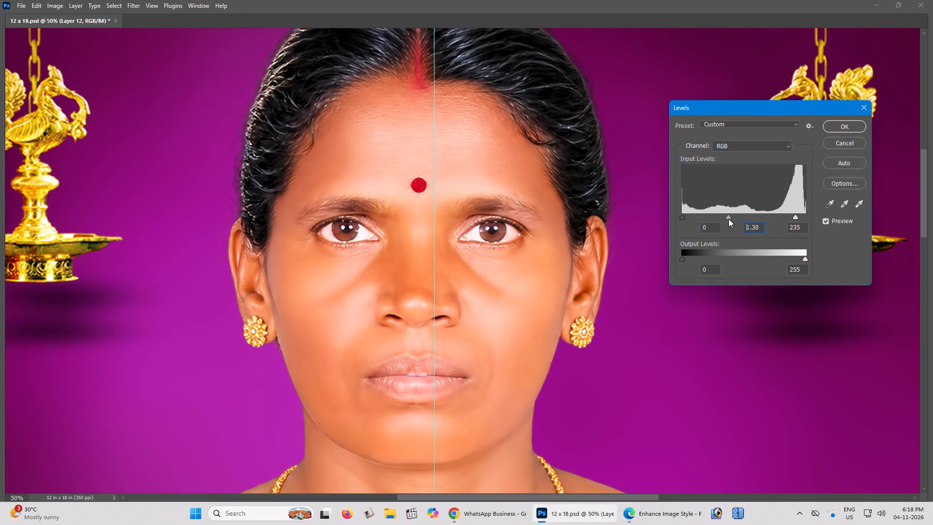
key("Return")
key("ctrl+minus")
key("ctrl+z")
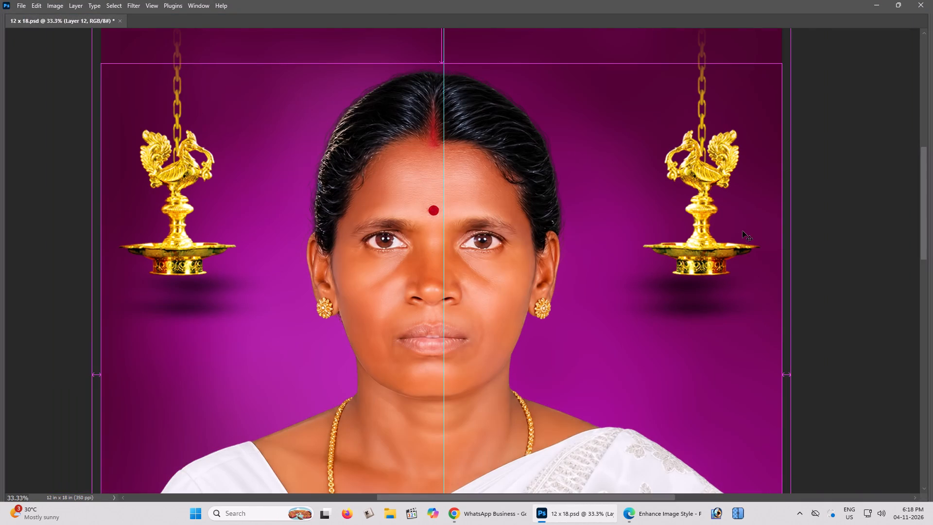
Brighten the portrait layer using Levels with the white input at 238 and the midtone at 1.17.
key("ctrl+l")
left_click(800, 214)
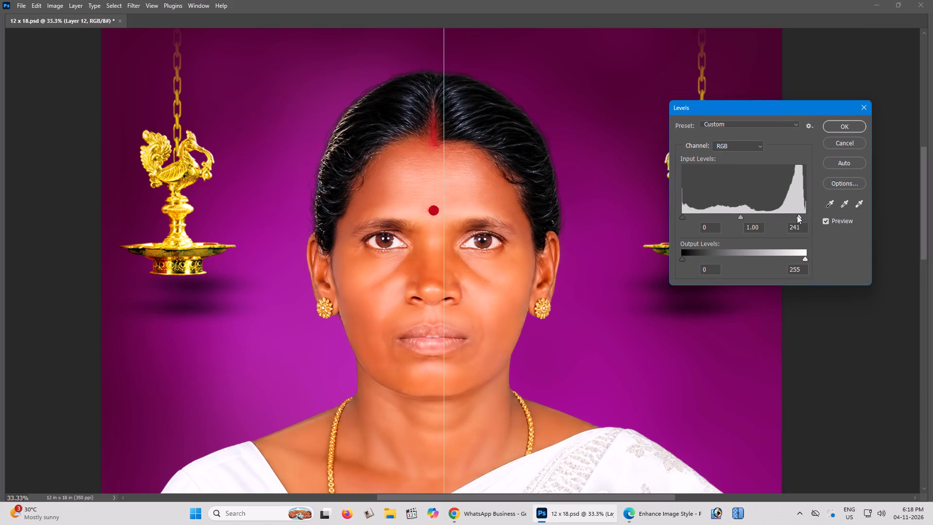
left_click(736, 218)
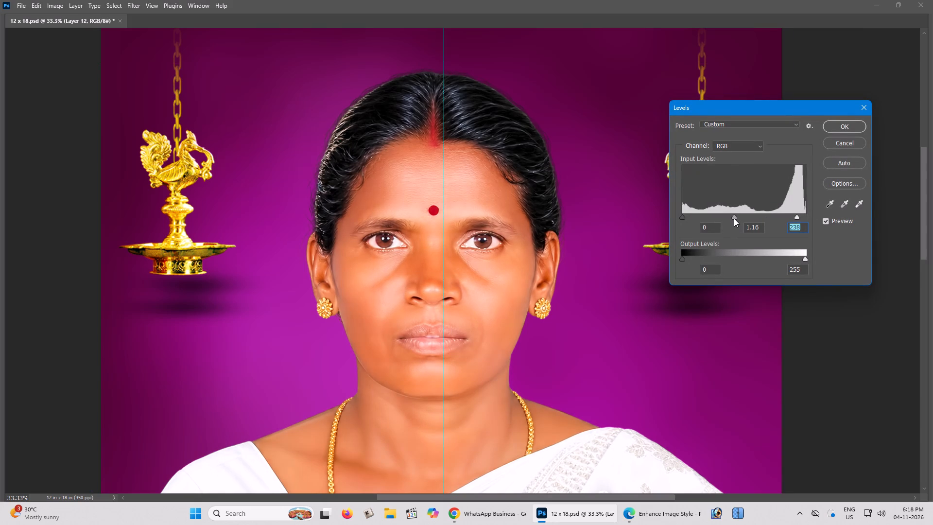
left_click(734, 218)
key("Return")
Open the portrait in the Camera Raw Filter and set exposure +0.40, contrast -4, highlights -10, shadows -5, whites +4 and blacks -16.
key("ctrl+minus")
key("ctrl+minus")
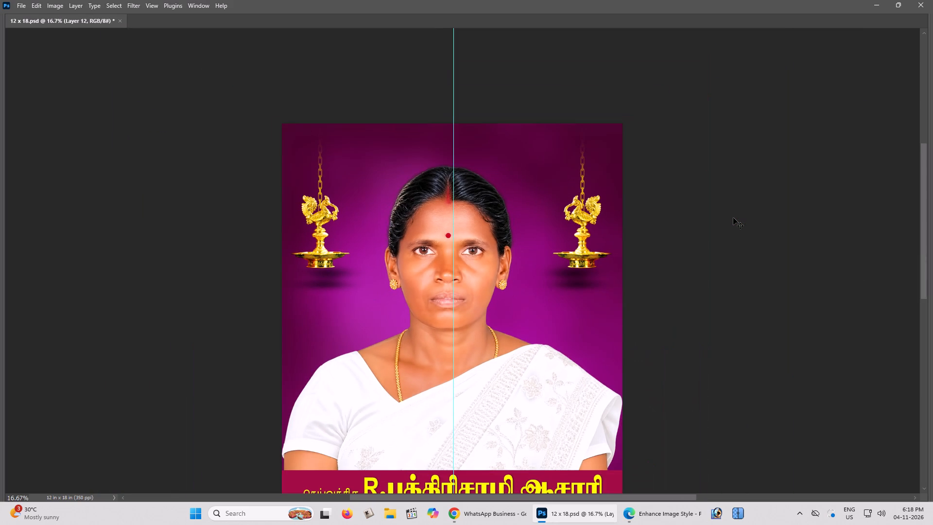
key("Tab")
key("Tab")
key("ctrl+plus")
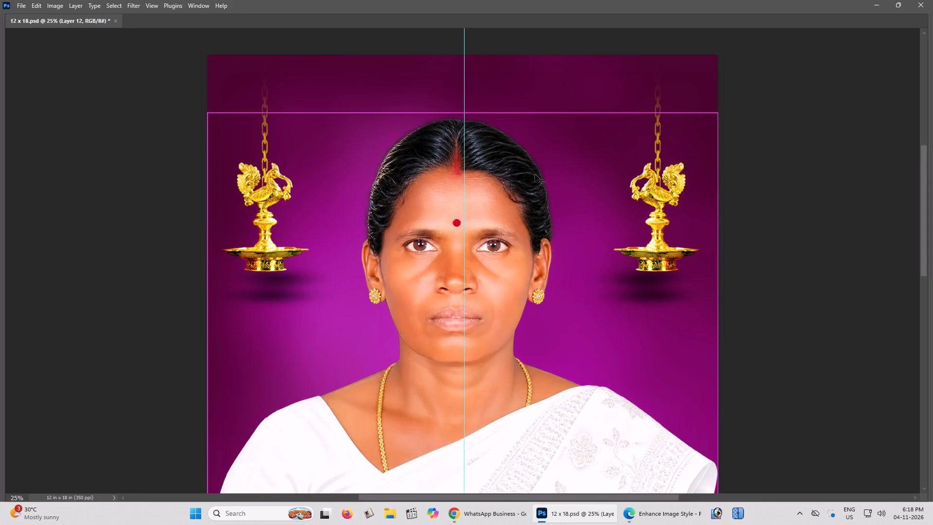
key("ctrl+shift+a")
key("ctrl+shift+s")
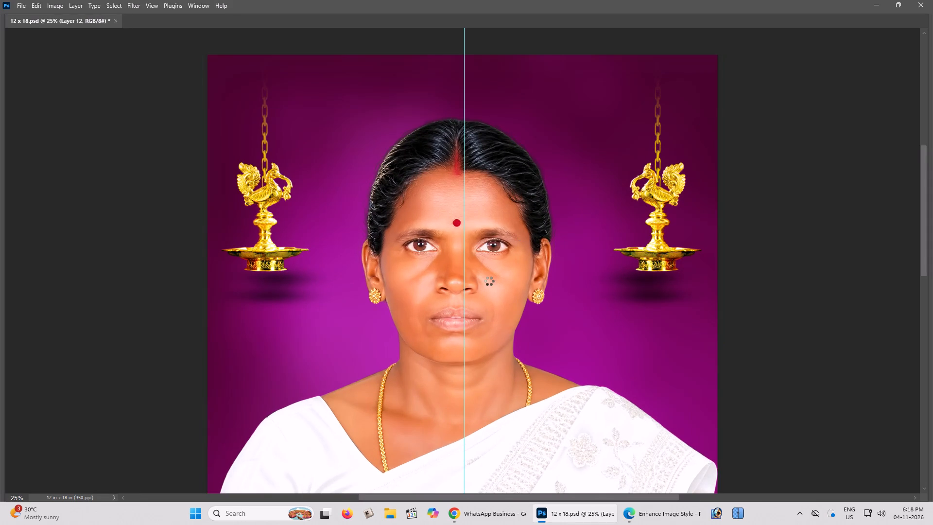
left_click_drag(374, 191, 408, 253)
key("space")
key("space")
key("space")
key("space")
key("space")
key("space")
key("space")
key("space")
key("space")
key("space")
key("space")
key("space")
key("space")
key("space")
key("space")
key("space")
key("space")
key("space")
key("space")
key("space")
left_click_drag(415, 213, 415, 248)
left_click_drag(415, 249, 415, 288)
left_click(415, 288)
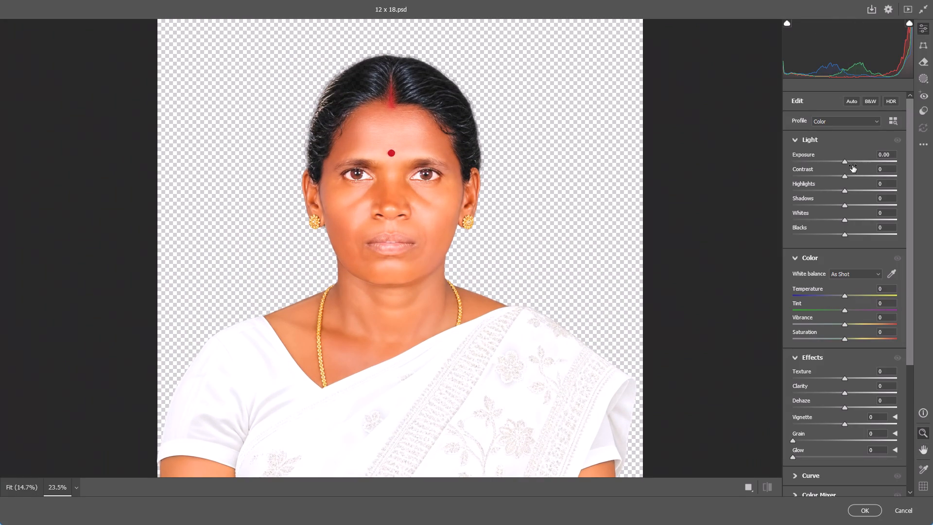
left_click_drag(844, 161, 848, 162)
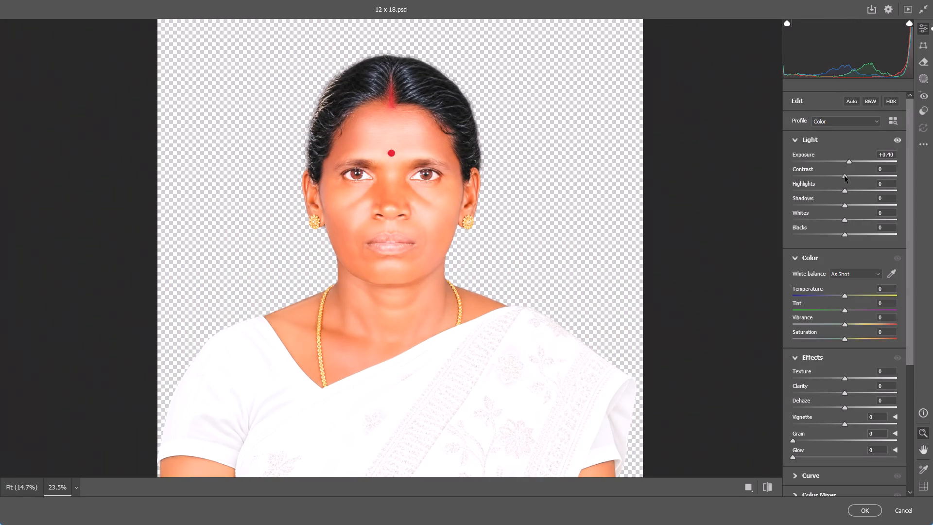
left_click_drag(844, 176, 845, 184)
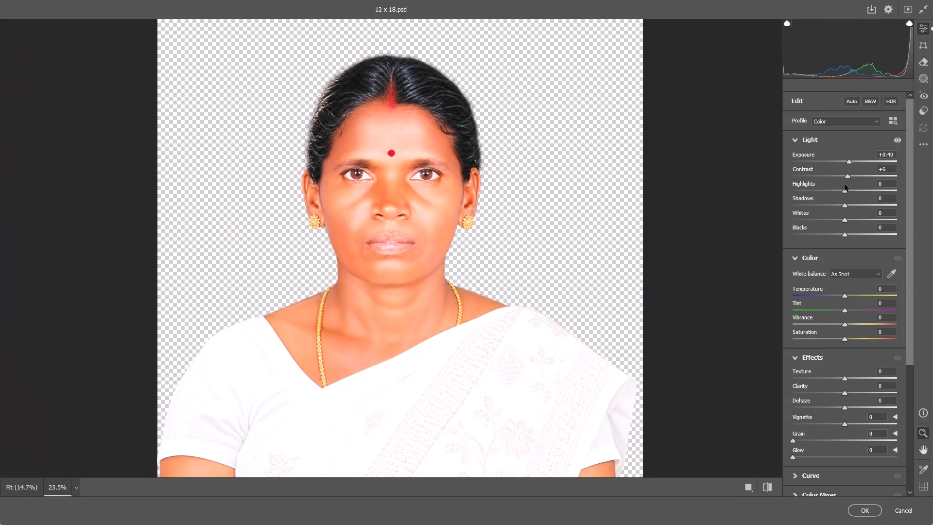
left_click_drag(845, 184, 842, 185)
left_click_drag(845, 191, 842, 191)
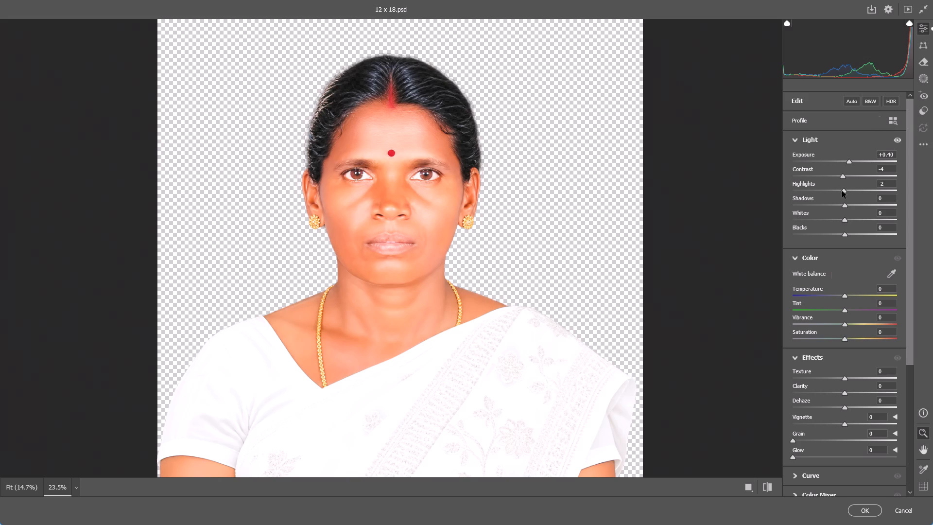
left_click_drag(842, 191, 840, 191)
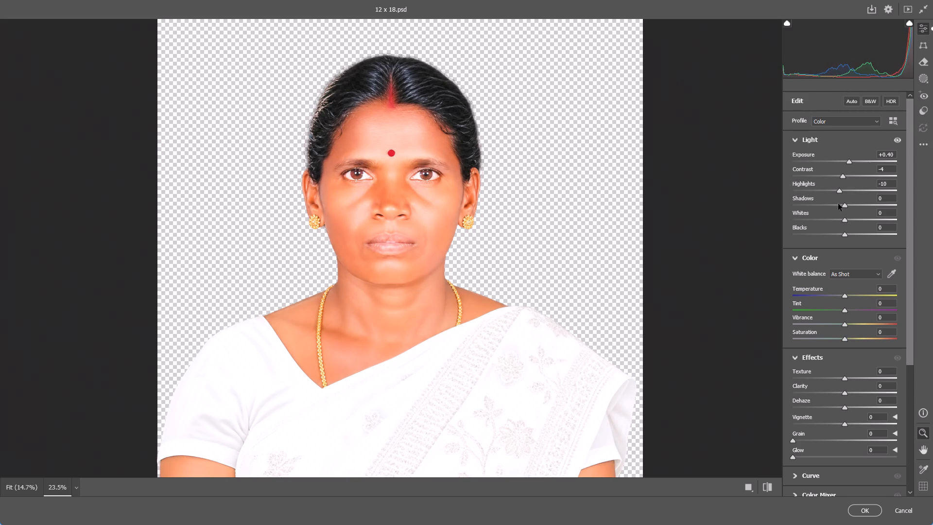
left_click(845, 206)
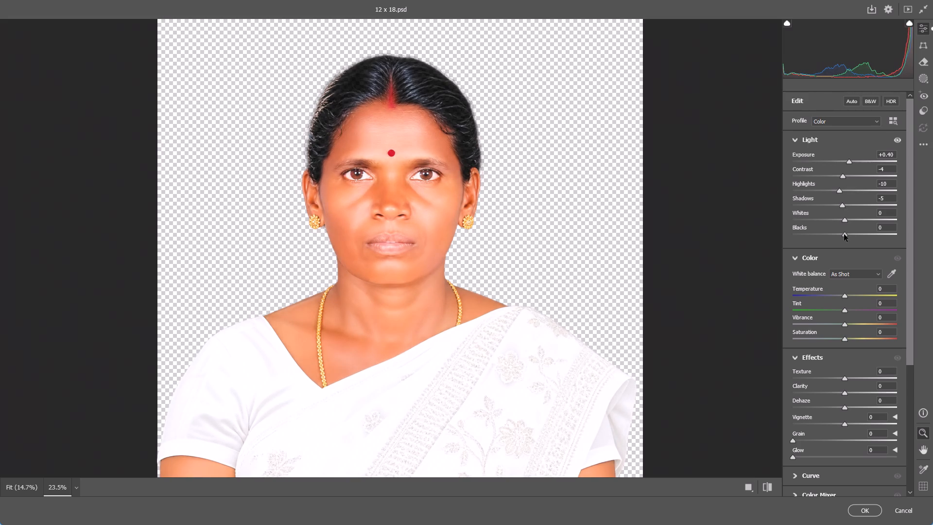
left_click(845, 222)
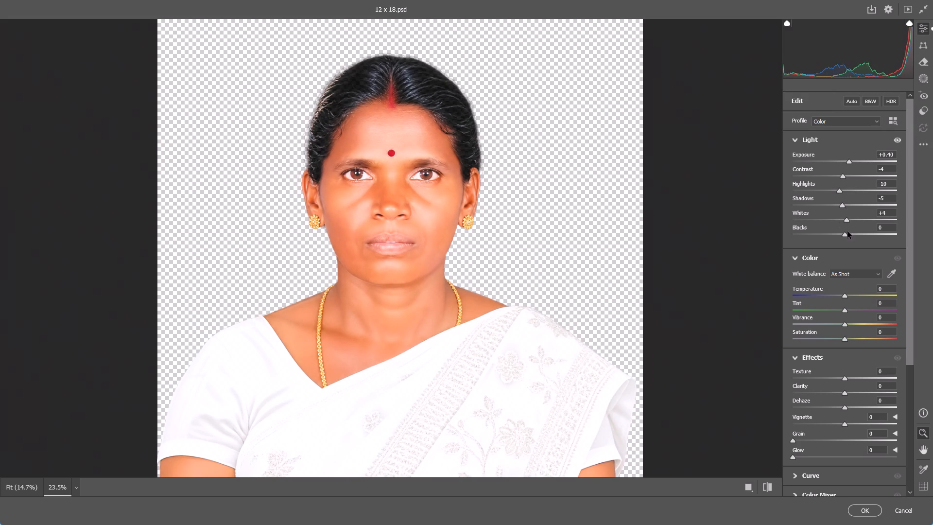
left_click_drag(845, 235, 837, 240)
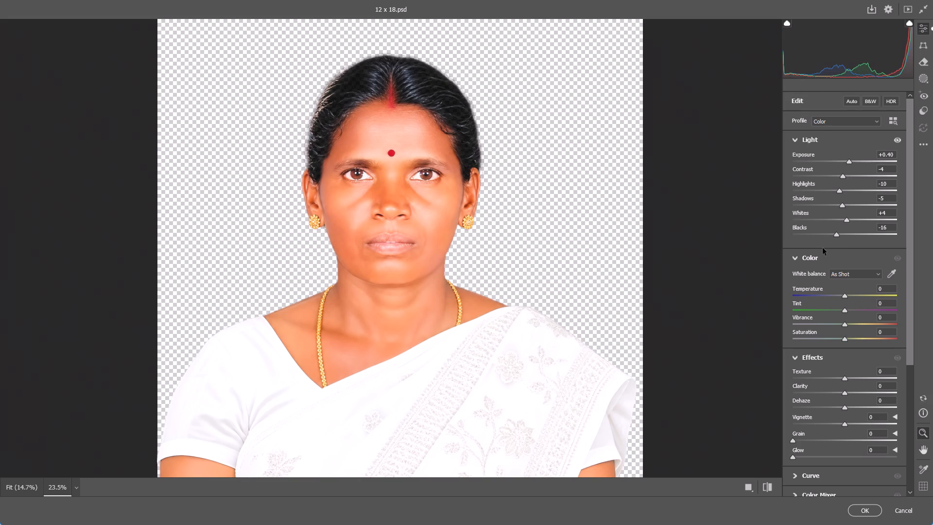
Adjust the portrait's color to temperature -14, tint +1, vibrance +1 and saturation -4.
left_click(844, 297)
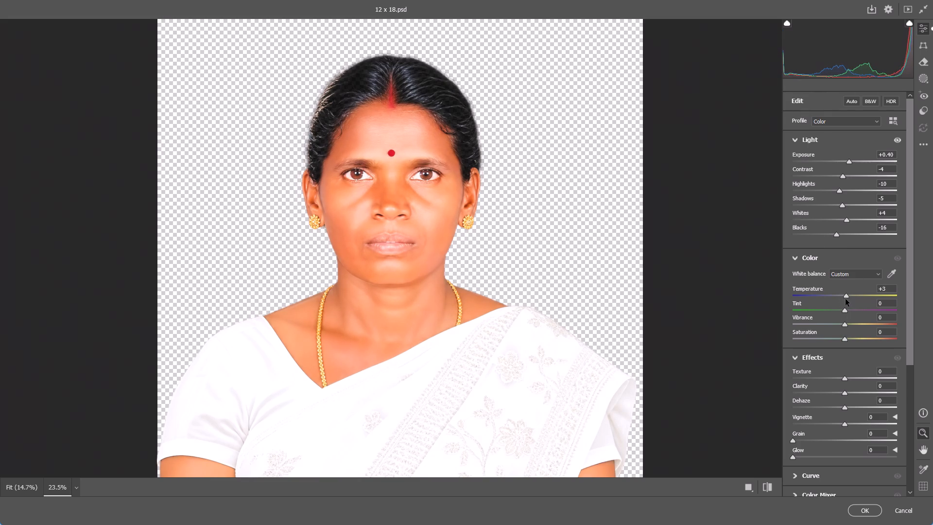
left_click_drag(848, 297, 841, 299)
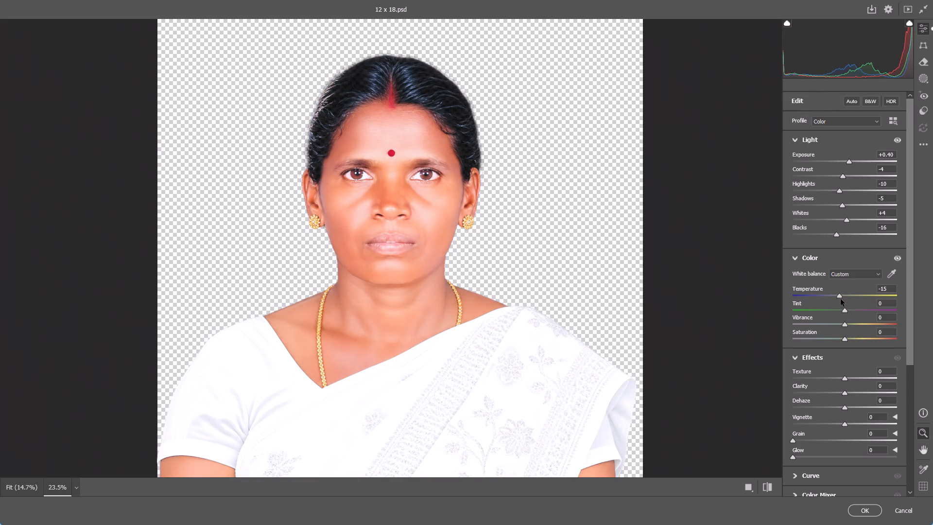
left_click_drag(841, 299, 841, 299)
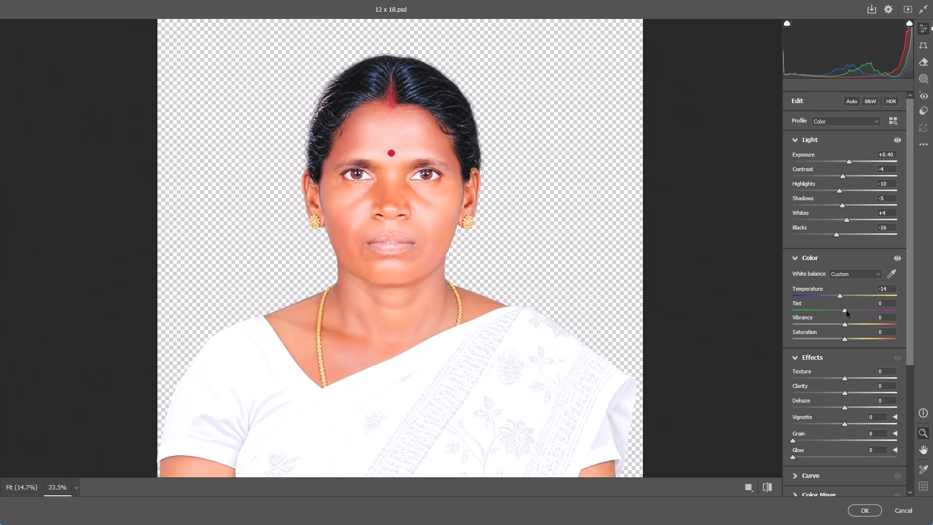
left_click(847, 311)
left_click(842, 325)
left_click(844, 339)
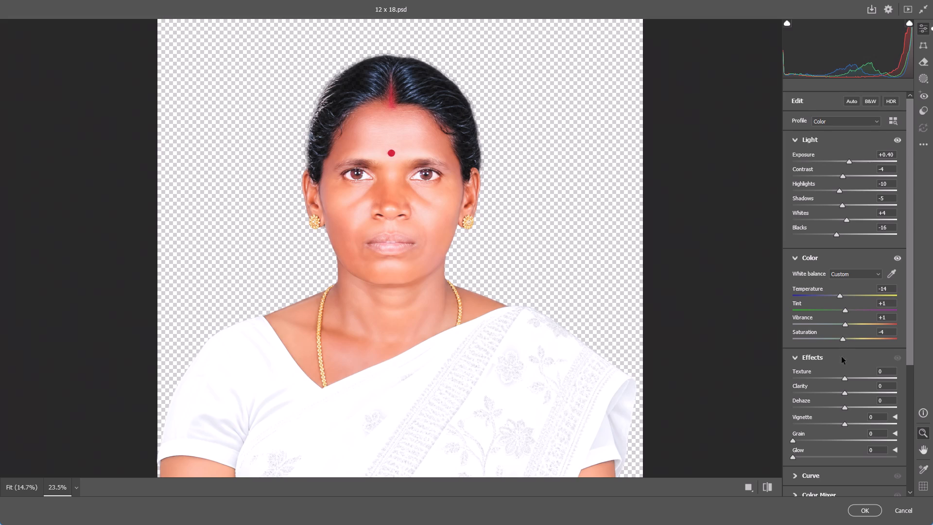
Strengthen the portrait's effects with texture +65, clarity +23 and dehaze +7.
left_click_drag(845, 377, 879, 381)
left_click_drag(845, 393, 859, 396)
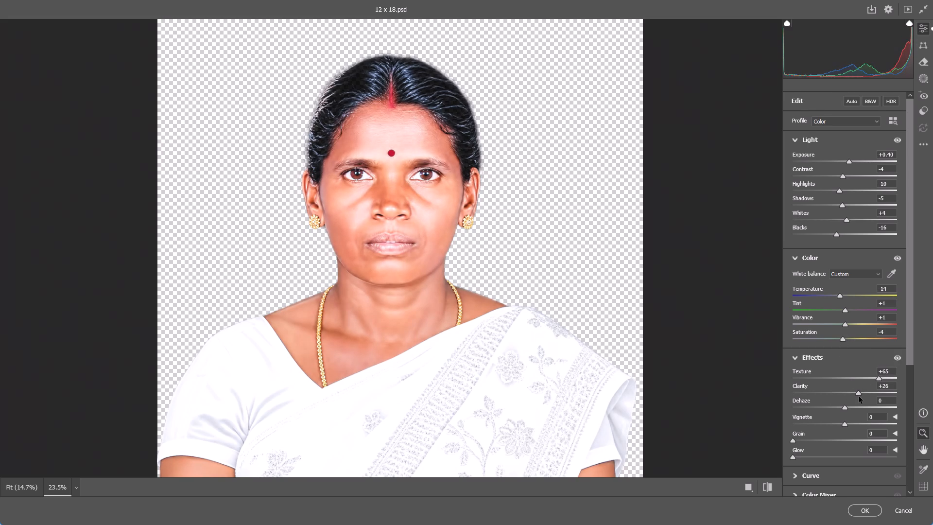
left_click_drag(859, 396, 857, 397)
left_click(845, 406)
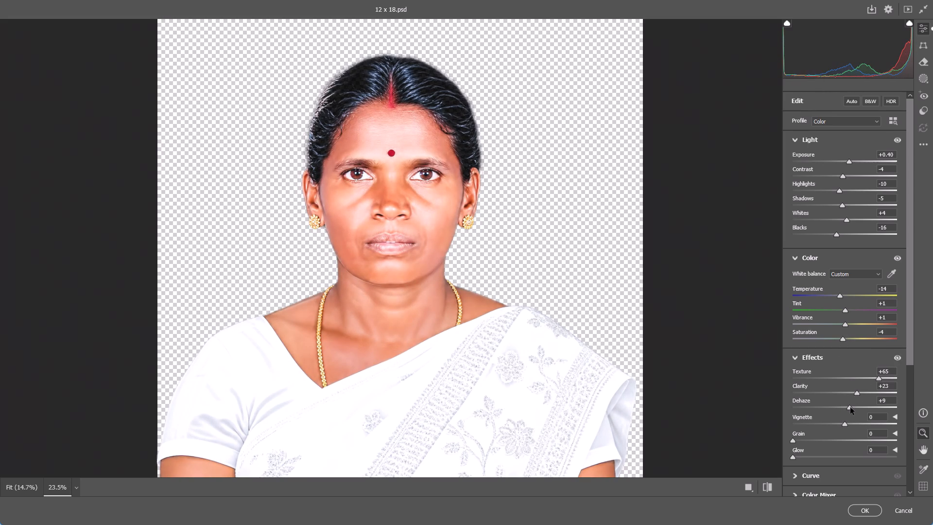
scroll(849, 408, "down", 4)
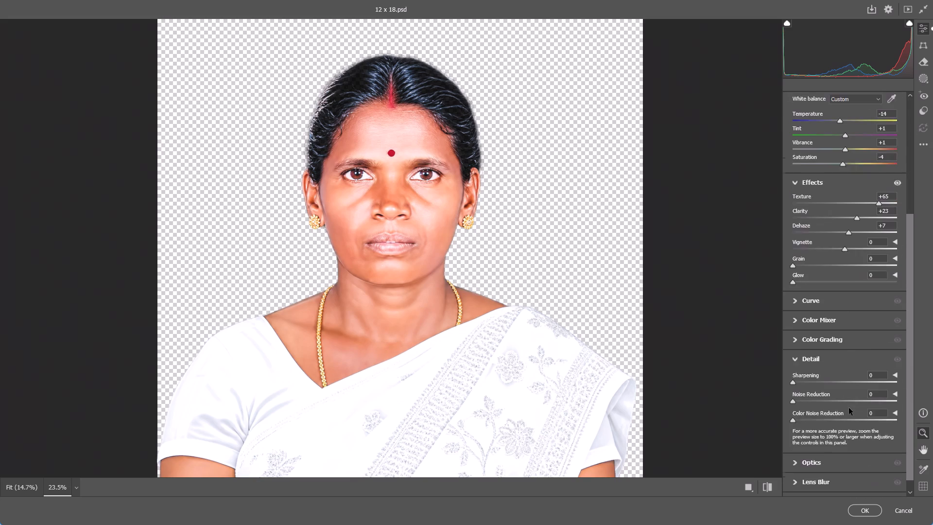
Set the portrait's sharpening to 150 and noise reduction to 40, and apply the Camera Raw filter.
left_click_drag(797, 367, 913, 368)
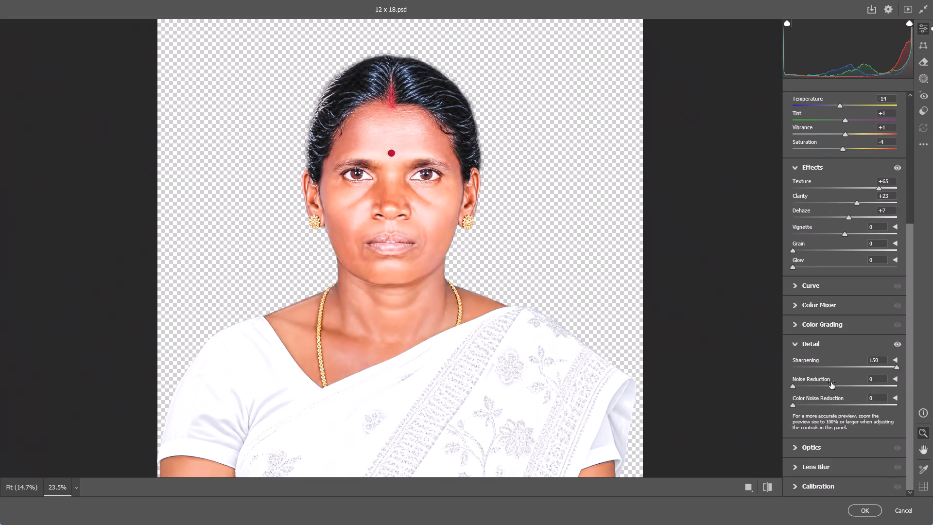
left_click_drag(797, 386, 864, 384)
left_click_drag(858, 387, 834, 382)
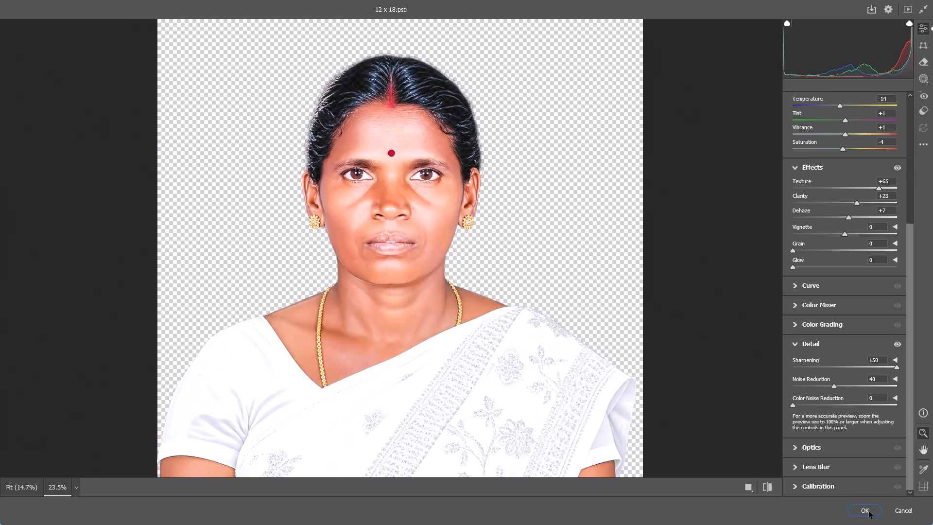
left_click(866, 511)
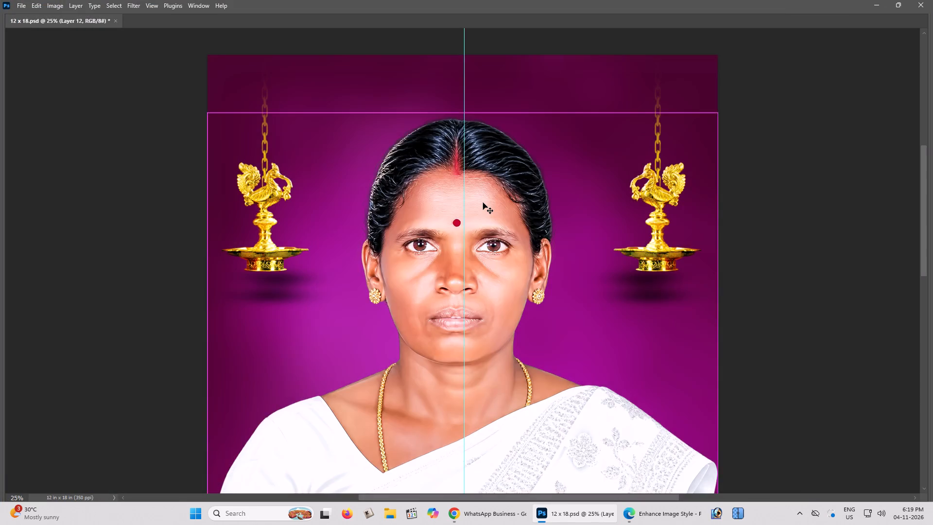
Hide the guides on the poster.
key("ctrl+minus")
key("Tab")
key("Tab")
key("ctrl+minus")
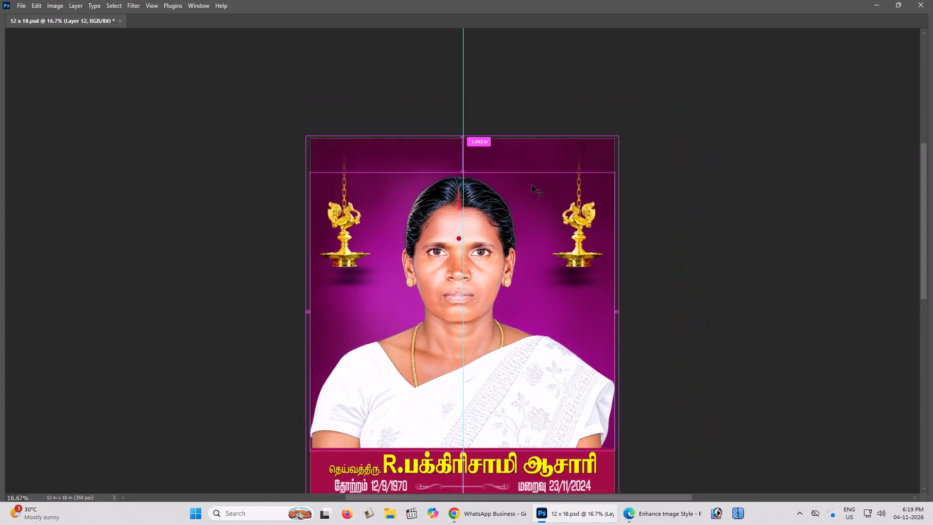
key("ctrl+plus")
key("ctrl+plus")
key("ctrl+h")
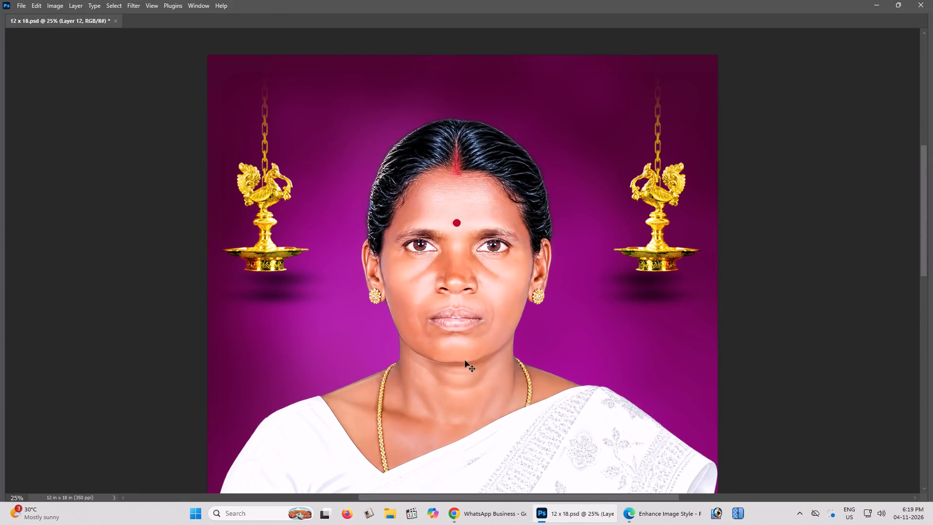
Examine the woman's retouched face and saree up close, and check how the portrait sits in the whole poster.
key("z")
left_click(445, 297)
key("z")
left_click(457, 273)
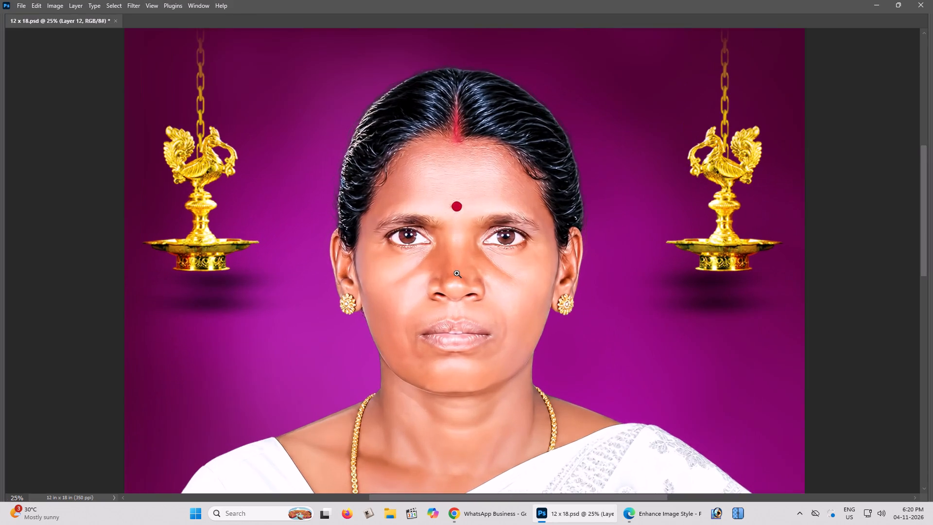
left_click(457, 273)
key("space")
key("space")
key("space")
key("space")
key("space")
key("space")
key("space")
key("space")
key("space")
key("space")
key("space")
key("space")
key("space")
key("space")
key("space")
key("space")
key("space")
key("space")
key("space")
key("space")
double_click(457, 273)
double_click(460, 268)
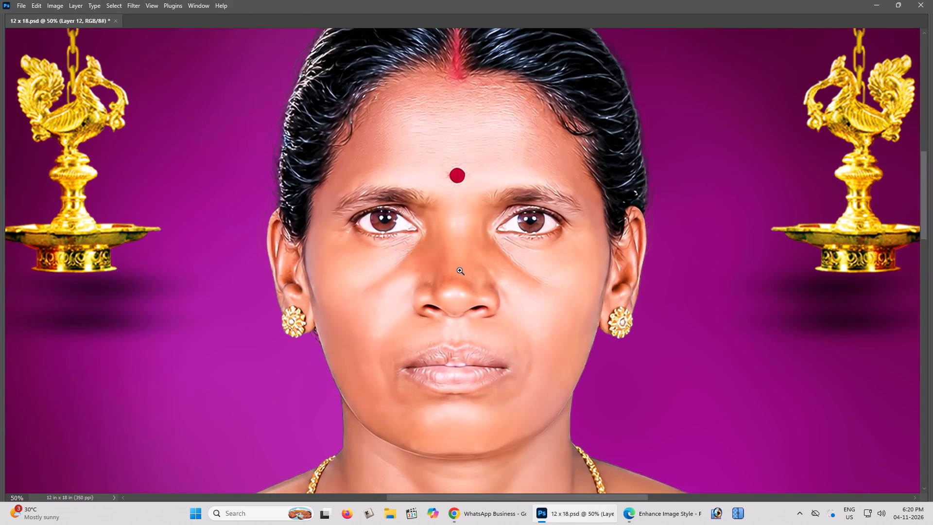
left_click(460, 270)
key("space")
key("space")
key("space")
key("space")
left_click_drag(460, 270, 459, 275)
left_click(459, 275)
right_click(459, 272)
left_click(466, 276)
key("space")
key("space")
key("space")
key("space")
key("space")
key("space")
key("space")
key("space")
key("space")
key("space")
key("space")
key("space")
key("space")
key("space")
key("space")
key("space")
key("space")
key("space")
key("space")
key("space")
left_click_drag(466, 276, 464, 260)
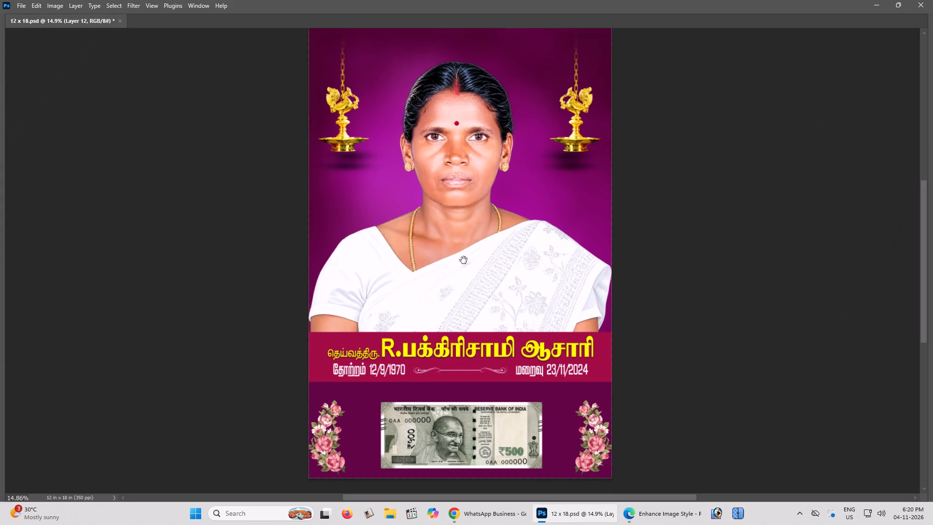
left_click_drag(464, 260, 464, 262)
left_click(464, 258)
left_click(464, 258)
left_click(464, 258)
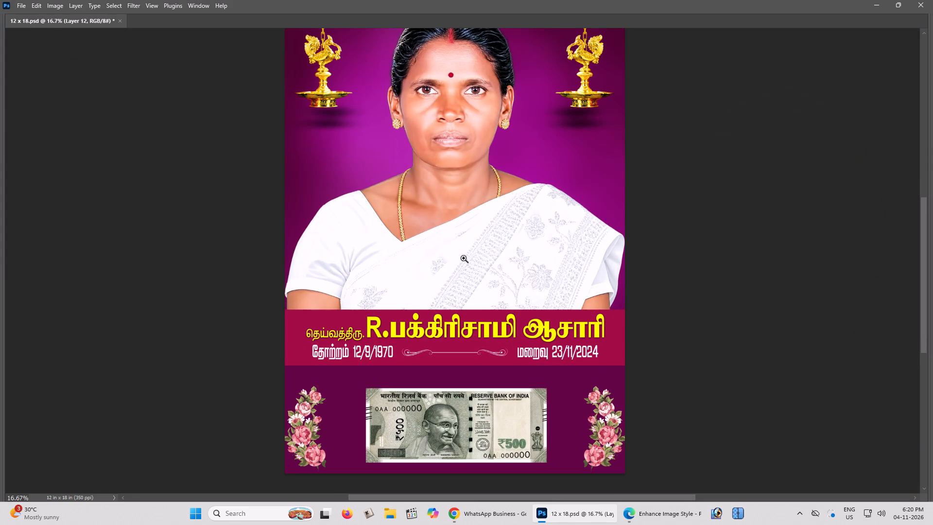
key("space")
key("space")
key("space")
key("space")
key("space")
key("space")
key("space")
key("space")
key("space")
key("space")
key("space")
key("space")
key("space")
key("space")
key("space")
key("space")
key("space")
key("space")
key("space")
key("space")
double_click(466, 262)
left_click_drag(466, 265, 466, 277)
left_click(466, 277)
left_click(459, 225)
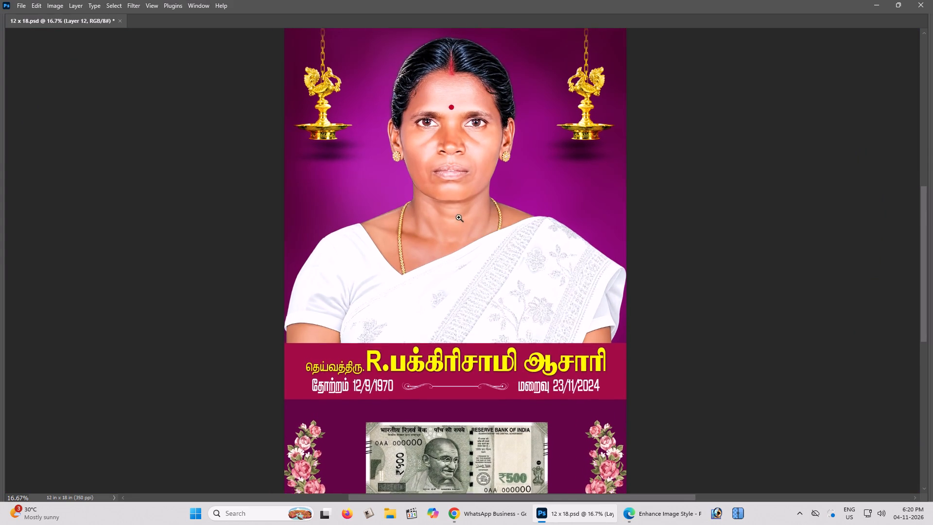
key("space")
key("space")
key("space")
key("space")
key("space")
key("space")
key("space")
key("space")
key("space")
key("space")
key("space")
key("space")
key("space")
key("space")
key("space")
key("space")
key("space")
key("space")
key("space")
key("space")
left_click_drag(459, 210, 461, 223)
left_click(461, 223)
left_click_drag(461, 223, 463, 231)
left_click(463, 231)
left_click(463, 231)
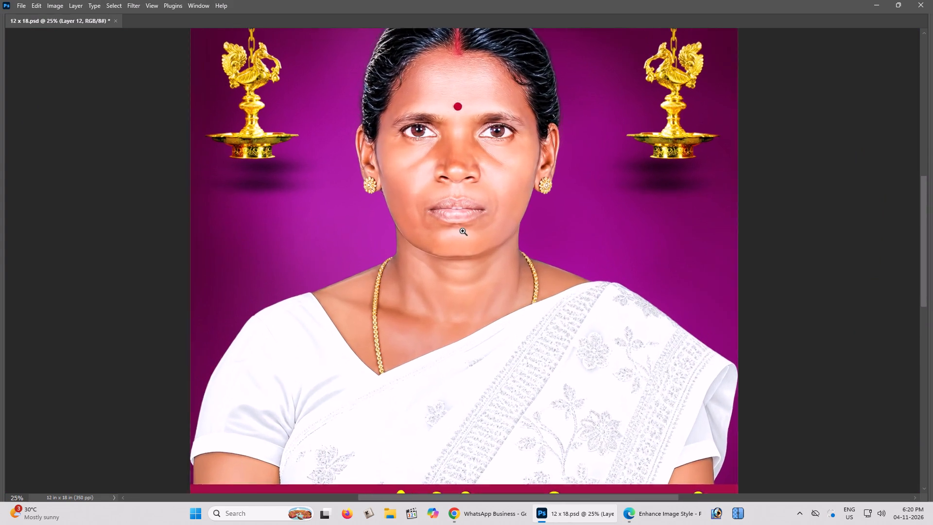
right_click(463, 231)
left_click(468, 235)
key("space")
key("space")
key("space")
key("space")
key("space")
key("space")
key("space")
key("space")
key("space")
key("space")
key("space")
key("space")
key("space")
key("space")
key("space")
key("space")
key("space")
key("space")
key("space")
key("space")
triple_click(468, 235)
left_click(468, 235)
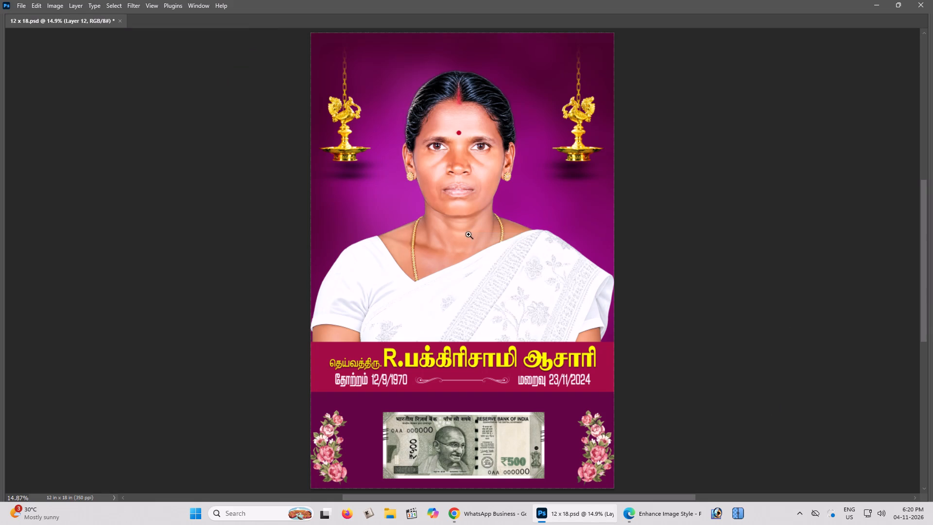
Select the purple backdrop layer, Layer 1, and change its blend mode to Luminosity.
key("v")
right_click(549, 178)
left_click(554, 182)
left_click_drag(558, 184, 598, 213)
key("ctrl+z")
key("Tab")
key("shift+minus")
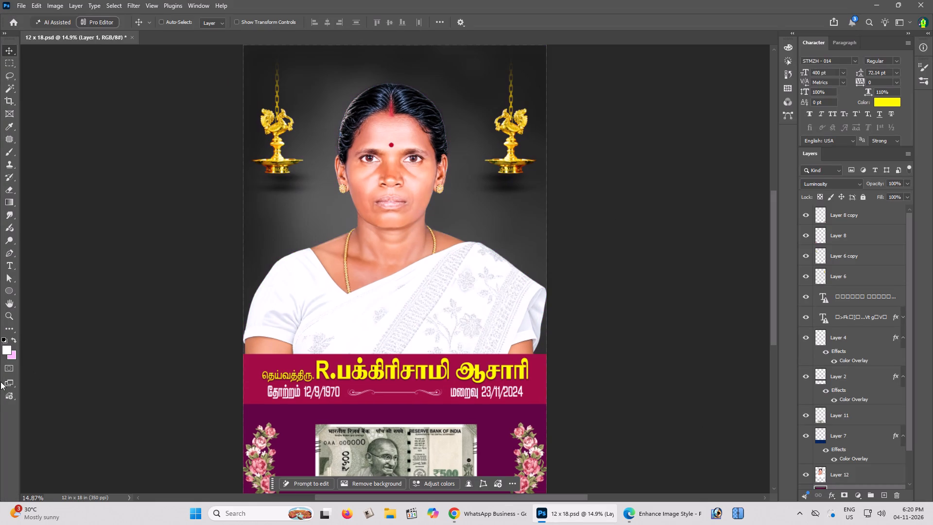
Pick a dark navy blue foreground color and fill the Background layer with it.
key("x")
left_click(8, 350)
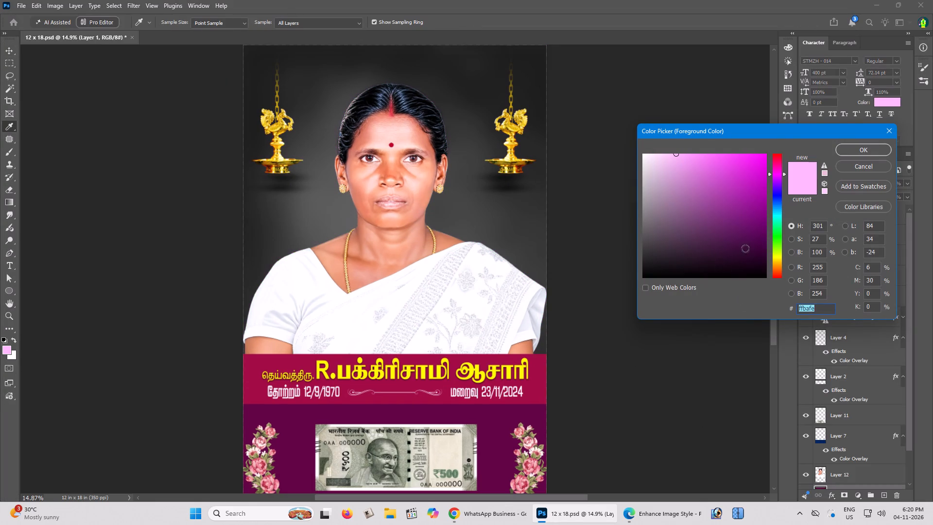
left_click_drag(750, 247, 769, 243)
left_click(777, 194)
key("Return")
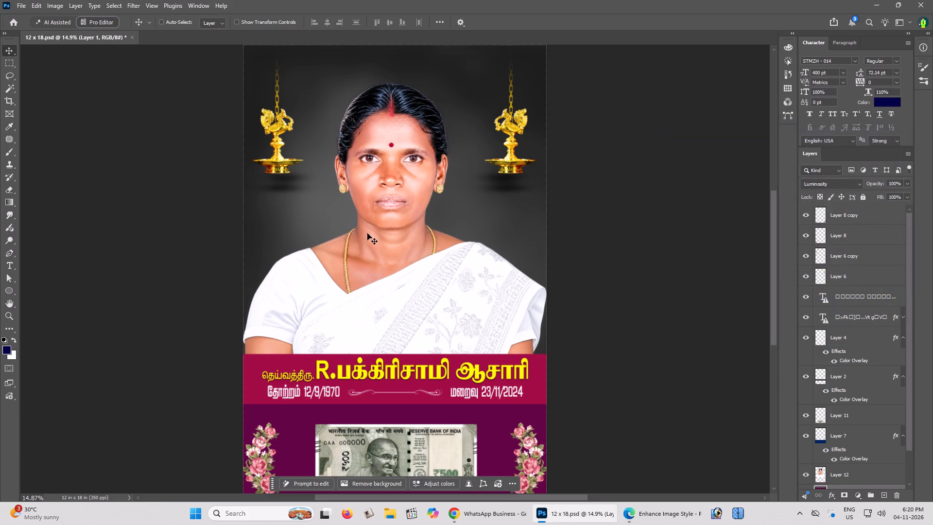
right_click(367, 233)
left_click(391, 256)
key("alt+shift+BackSpace")
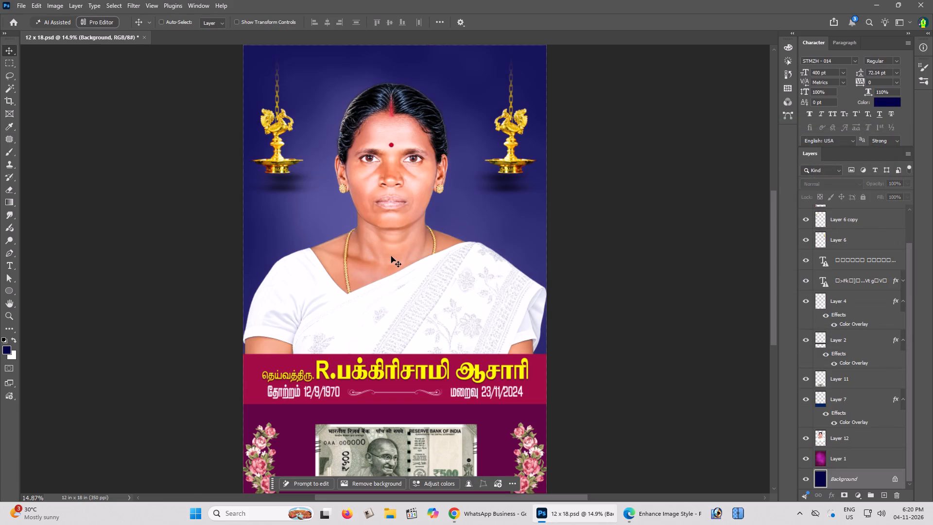
Select the backdrop layer, Layer 1, and set its blend mode to Normal.
key("ctrl+minus")
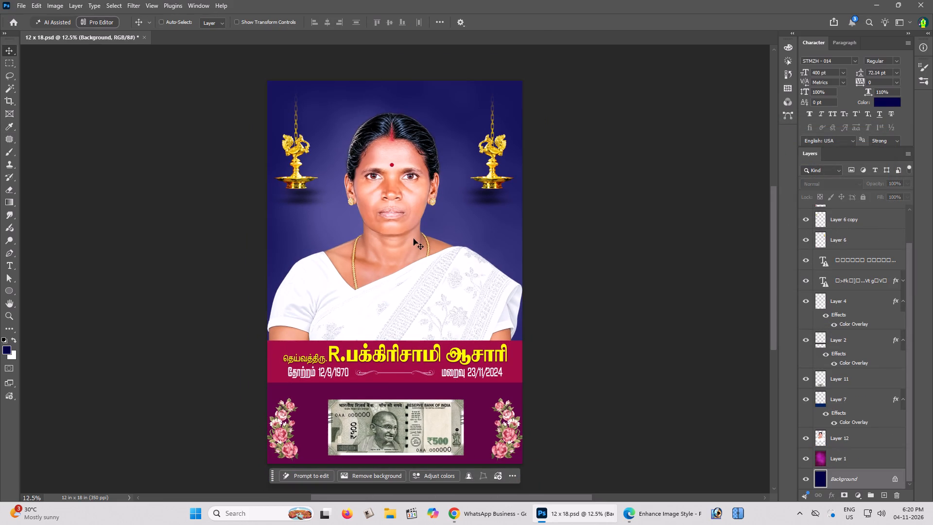
right_click(490, 223)
left_click(501, 227)
key("shift+plus")
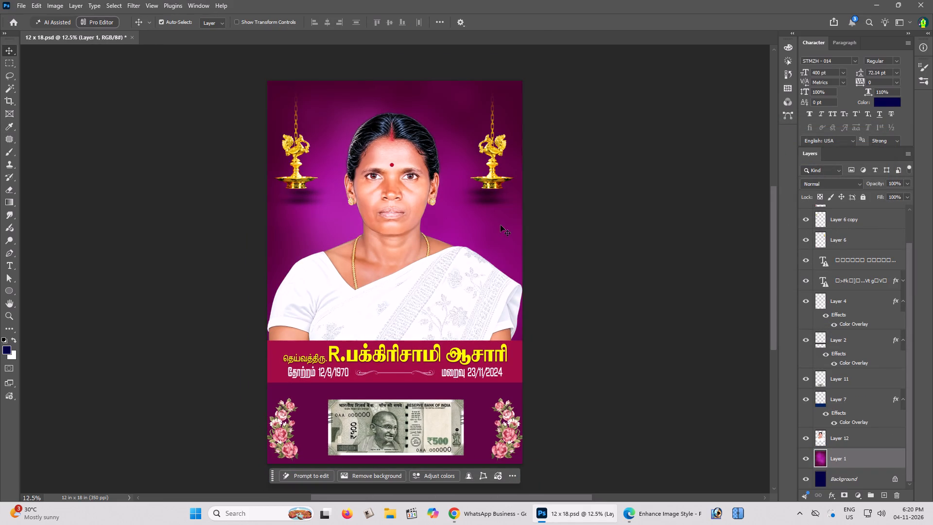
Shift the hue of Layer 1 with Hue/Saturation to turn the purple backdrop deep blue.
key("ctrl+u")
left_click_drag(636, 198, 621, 201)
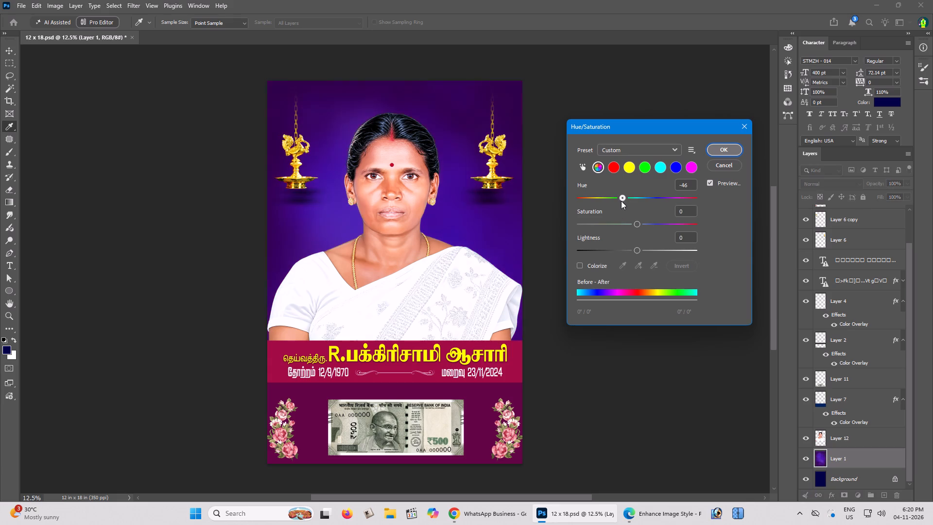
left_click_drag(621, 201, 616, 202)
key("Return")
Select the crimson name band, Layer 2, and fill its pixels with the dark navy foreground color.
key("ctrl+plus")
key("ctrl+plus")
key("space")
key("space")
key("space")
left_click_drag(568, 303, 561, 288)
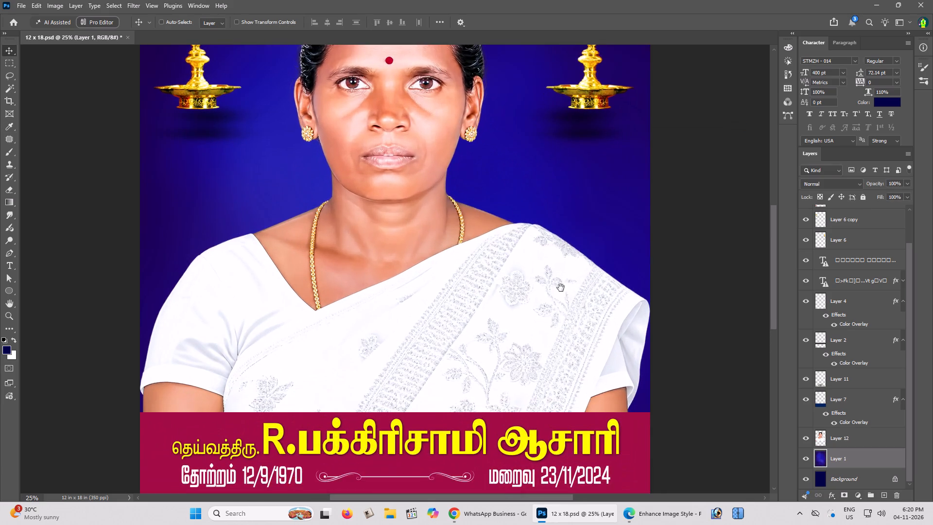
left_click_drag(561, 288, 553, 244)
left_click(552, 237)
right_click(590, 333)
left_click(602, 338)
left_click_drag(602, 337, 613, 347)
key("ctrl+z")
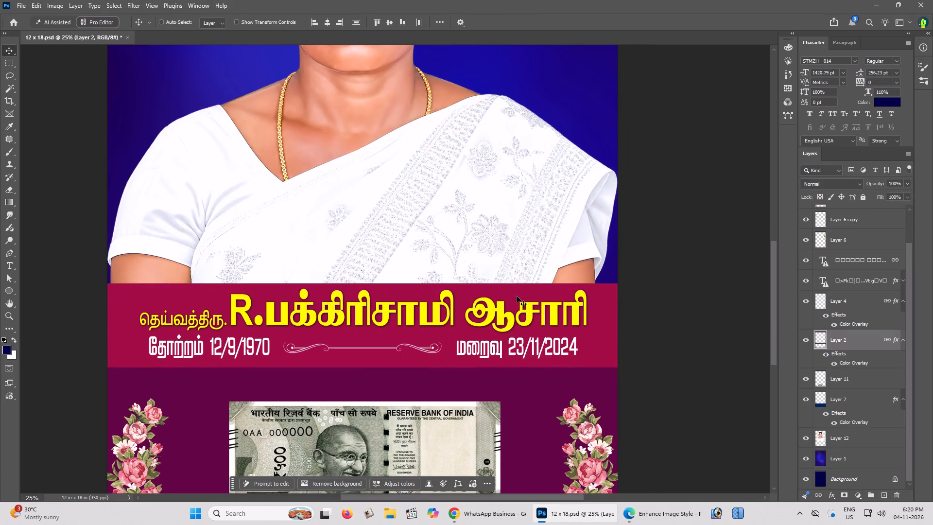
left_click_drag(553, 304, 563, 352)
key("ctrl+z")
key("space")
key("space")
left_click_drag(325, 324, 338, 337)
left_click(337, 340)
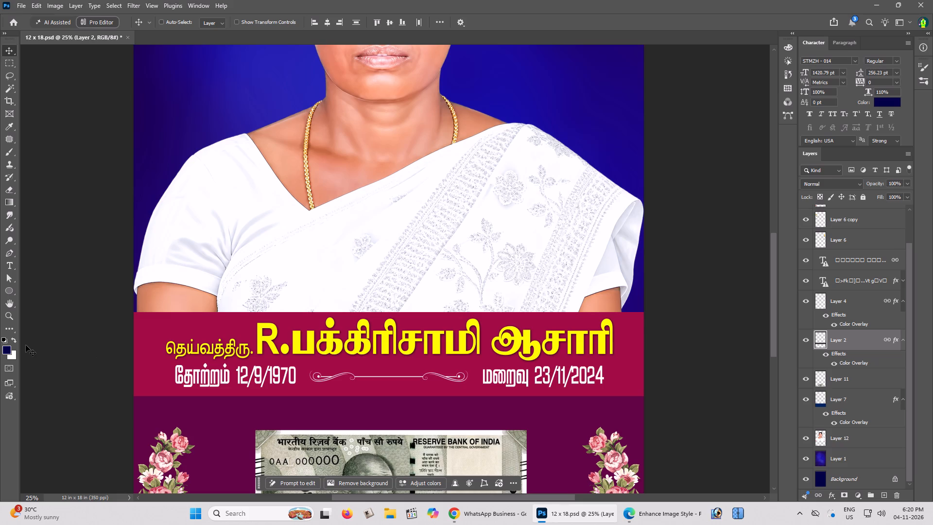
key("alt+shift+BackSpace")
Change the Color Overlay of the name band, Layer 2, to dark navy blue.
double_click(845, 364)
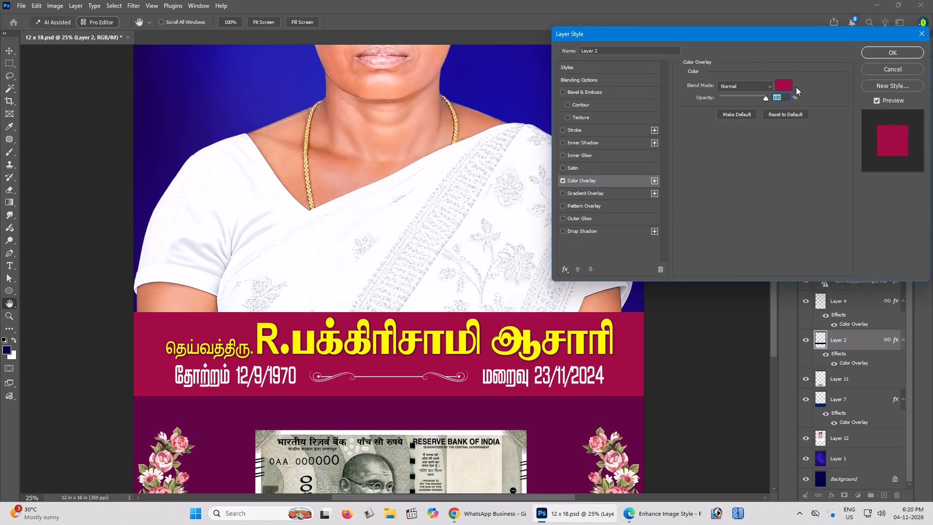
left_click(785, 84)
left_click(627, 365)
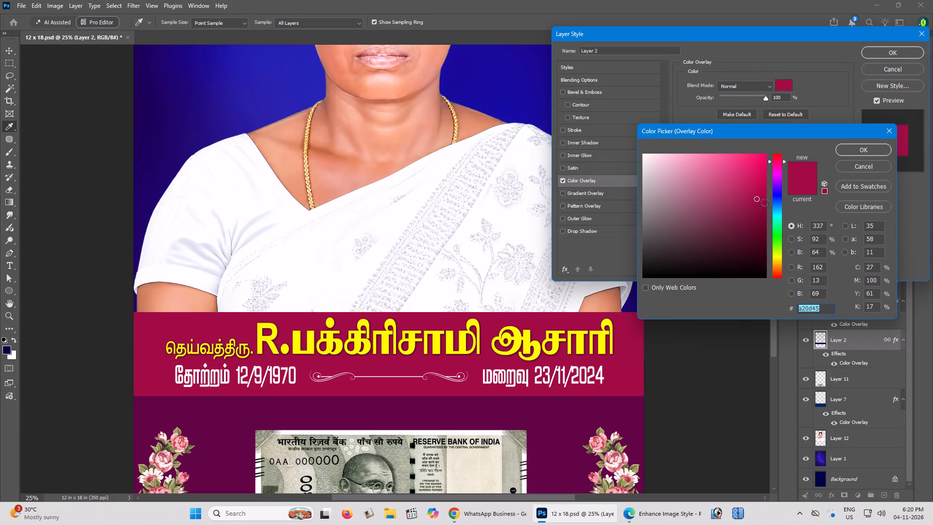
left_click(778, 192)
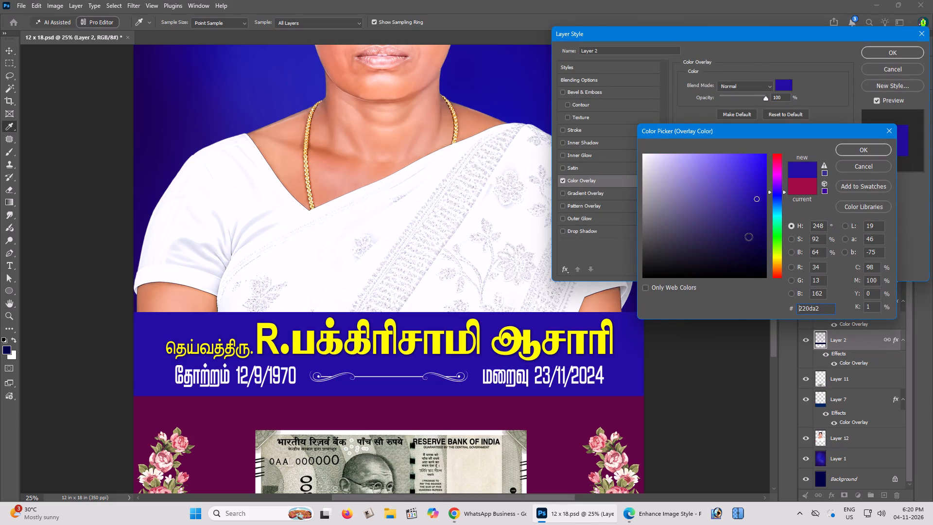
left_click(753, 230)
key("Return")
key("Return")
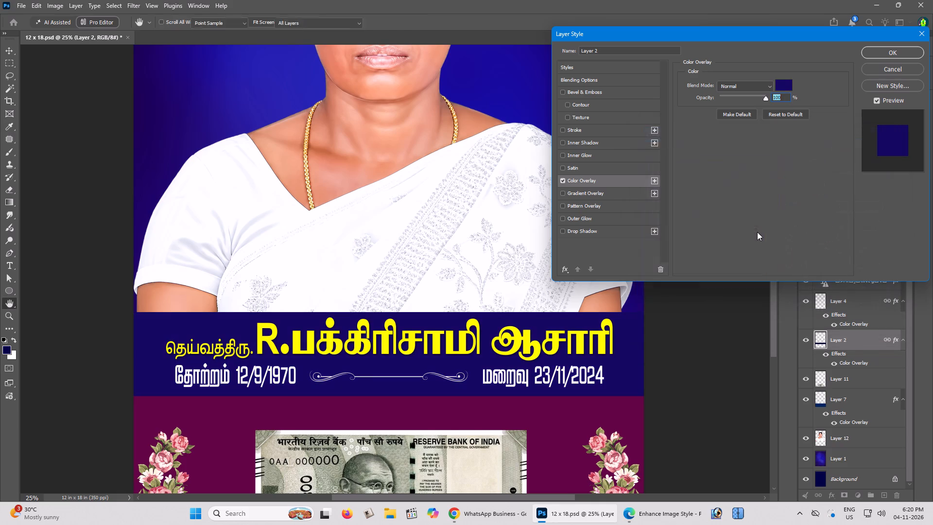
Change the Color Overlay of the bottom panel, Layer 7, to a very dark violet-blue, sampled from the backdrop's upper corner and darkened.
key("space")
key("space")
key("space")
key("space")
key("space")
key("space")
key("space")
key("space")
key("space")
key("space")
key("space")
key("space")
key("space")
left_click_drag(677, 311, 674, 277)
left_click(674, 272)
right_click(554, 324)
left_click(559, 327)
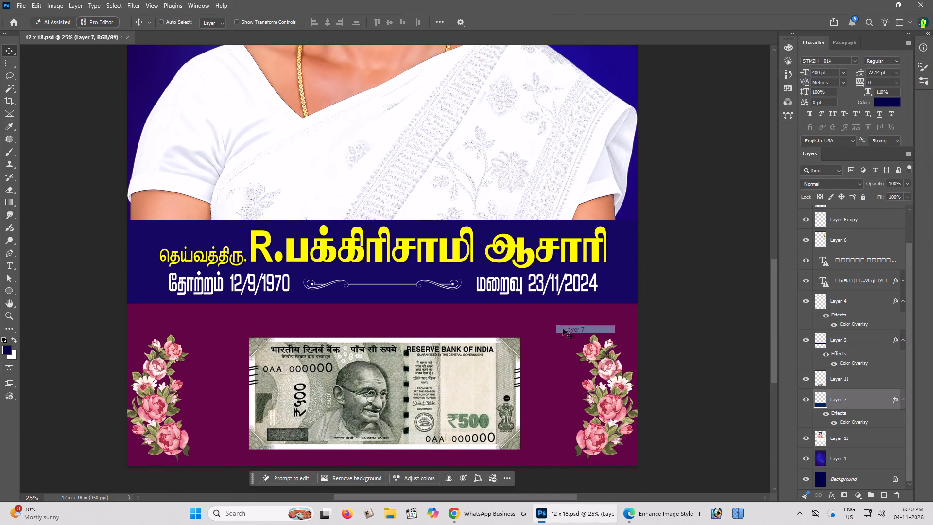
double_click(839, 421)
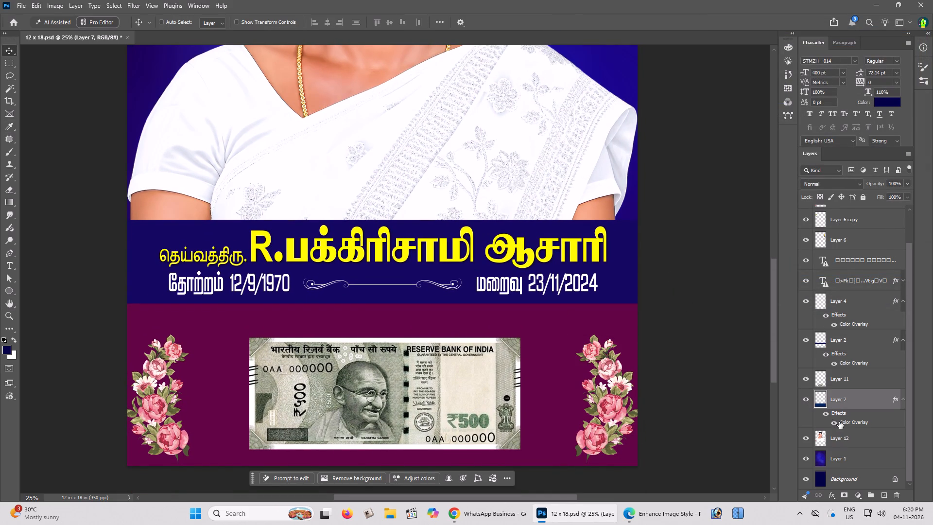
left_click(784, 80)
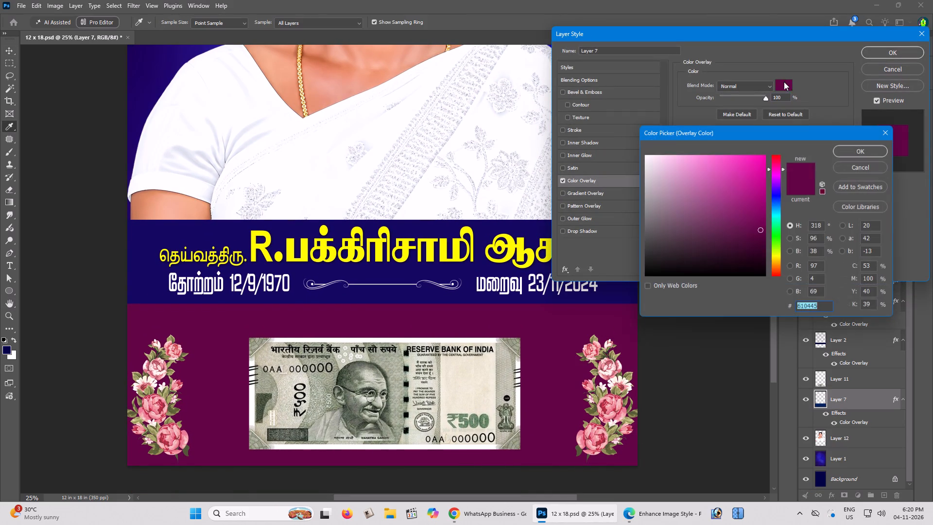
left_click(773, 193)
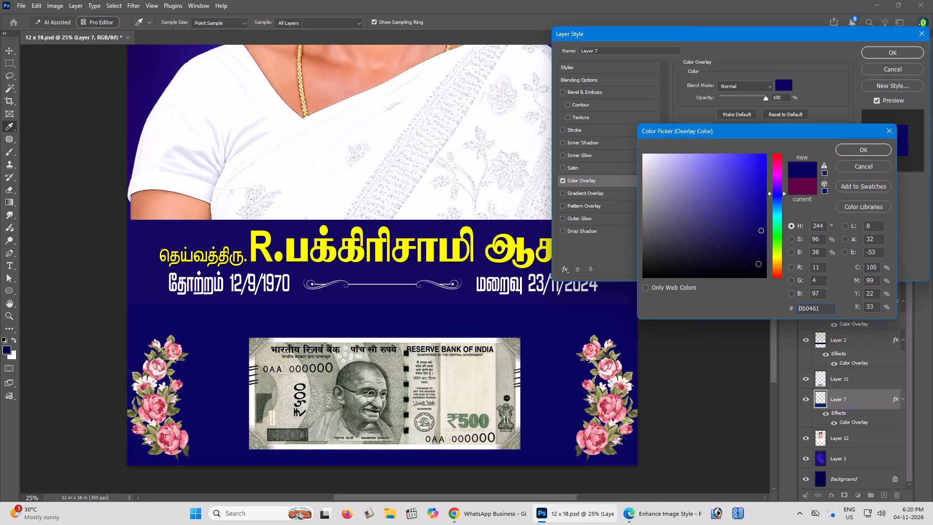
left_click(758, 263)
left_click(760, 259)
left_click(761, 255)
left_click(761, 255)
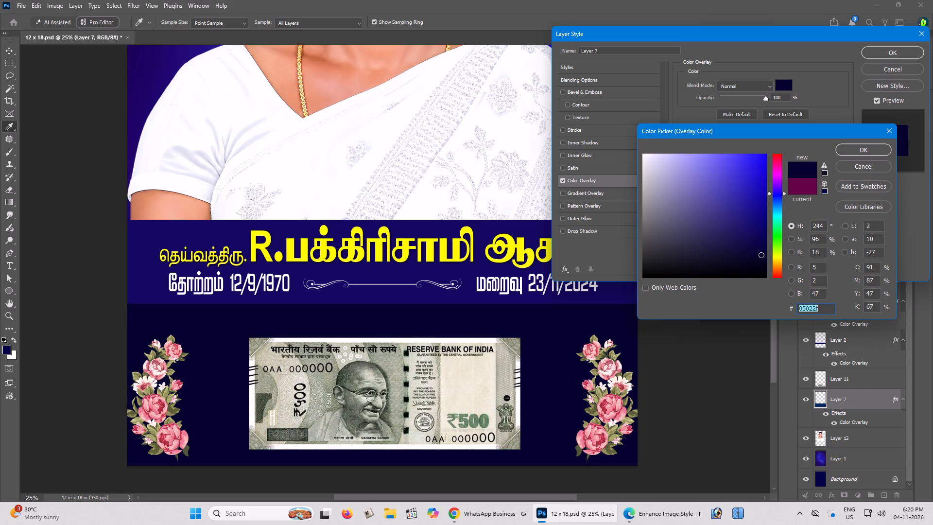
key("ctrl+minus")
key("ctrl+minus")
key("ctrl+minus")
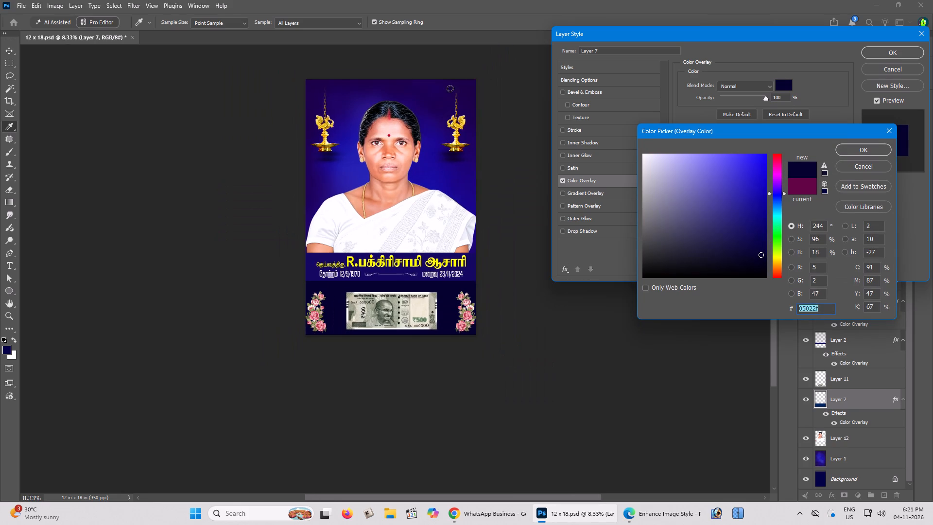
left_click(470, 85)
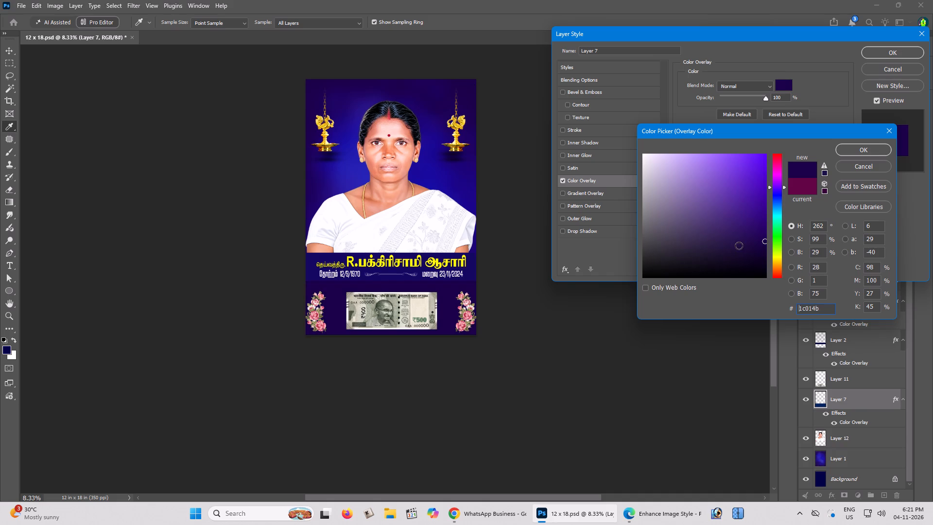
left_click_drag(759, 249, 766, 252)
key("Return")
key("Return")
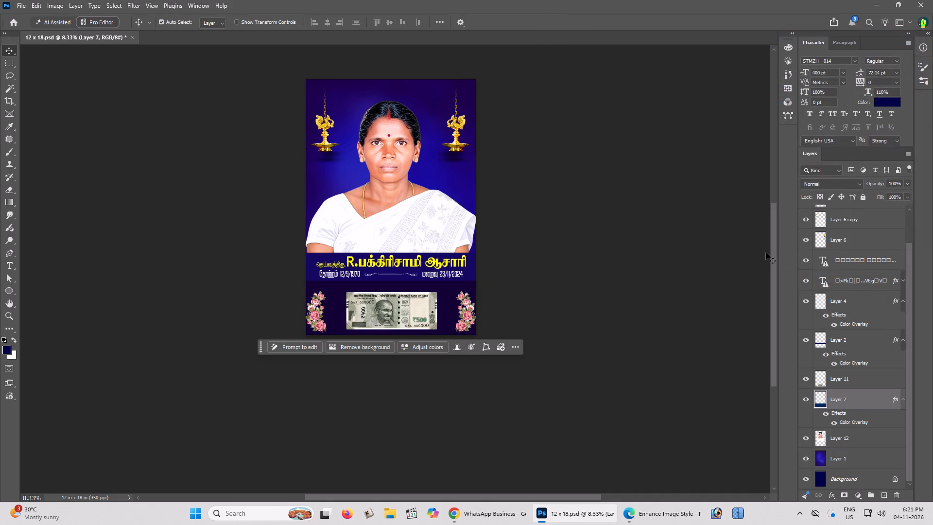
Examine the recolored poster as a whole and up close around the portrait, name band and banknote.
key("ctrl+plus")
key("ctrl+plus")
key("Tab")
key("ctrl+0")
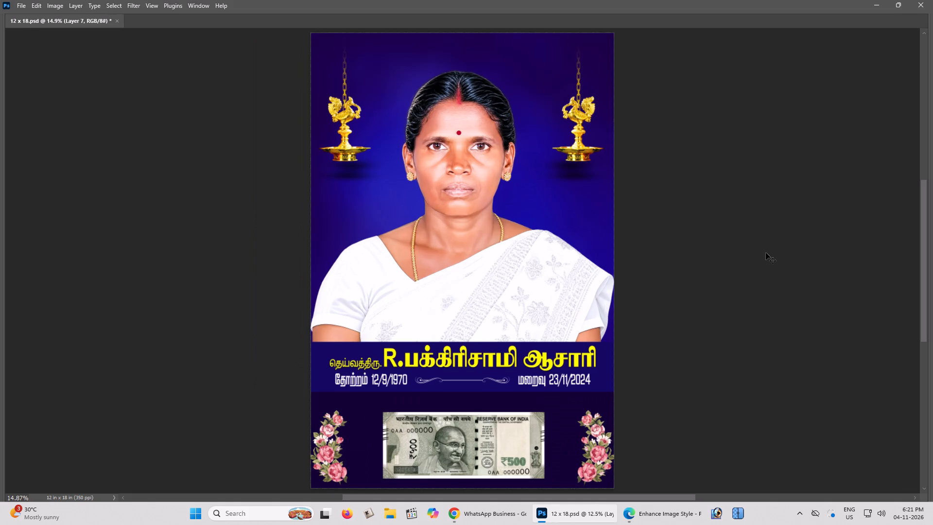
key("ctrl+minus")
key("ctrl+plus")
key("ctrl+plus")
key("ctrl+minus")
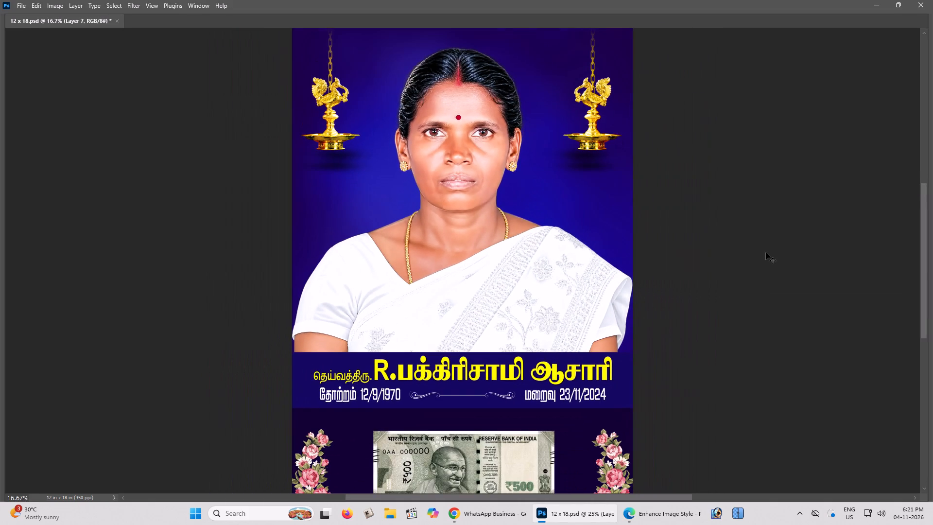
key("ctrl+plus")
key("space")
key("space")
key("space")
key("space")
key("space")
key("space")
key("space")
key("space")
key("space")
key("space")
key("space")
key("space")
key("space")
key("space")
key("space")
key("space")
key("space")
key("space")
key("space")
key("space")
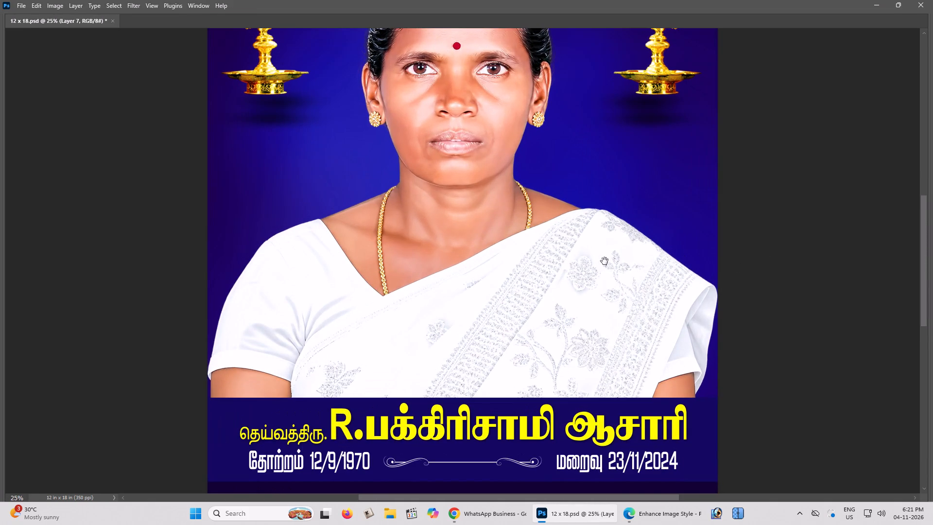
left_click_drag(605, 261, 604, 210)
double_click(605, 202)
key("z")
double_click(526, 411)
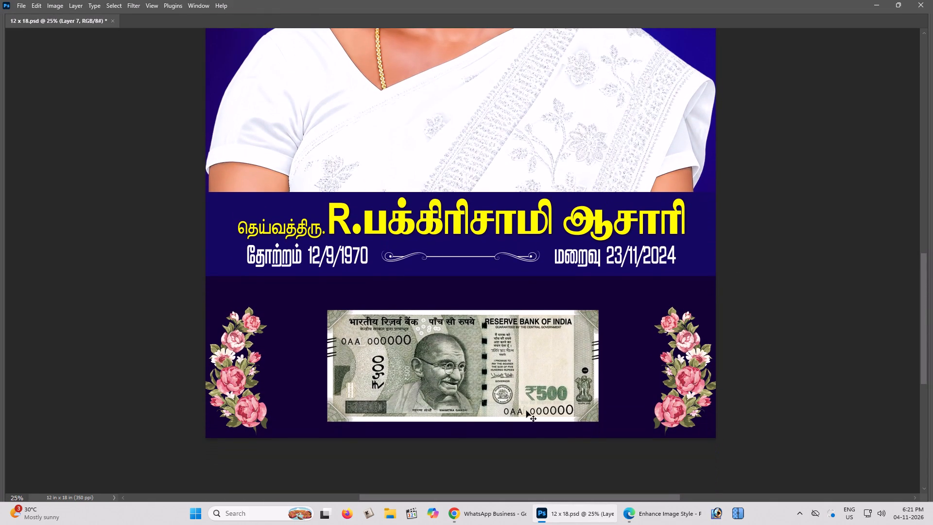
key("z")
double_click(513, 400)
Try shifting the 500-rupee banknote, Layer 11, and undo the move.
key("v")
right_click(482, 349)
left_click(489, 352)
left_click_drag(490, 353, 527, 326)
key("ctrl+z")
Select the yellow name text and recolor it pale lavender (#c3c2ff).
key("ctrl+minus")
key("space")
key("space")
key("space")
key("space")
key("space")
key("space")
key("space")
key("space")
key("space")
key("space")
key("space")
key("space")
key("space")
key("space")
key("space")
key("space")
key("space")
key("space")
key("space")
key("space")
left_click_drag(538, 326, 549, 350)
double_click(549, 350)
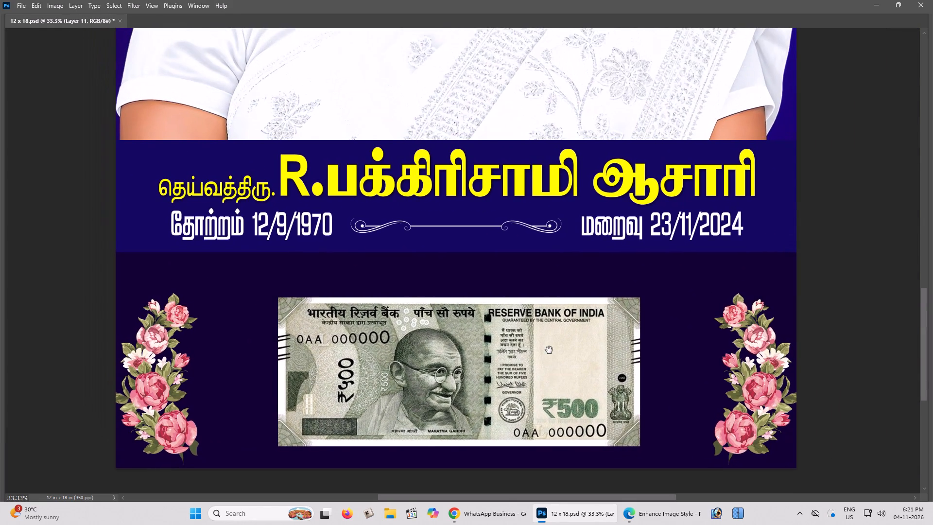
triple_click(549, 352)
right_click(413, 180)
left_click(420, 183)
left_click_drag(421, 184, 427, 187)
key("ctrl+z")
key("Tab")
left_click(6, 350)
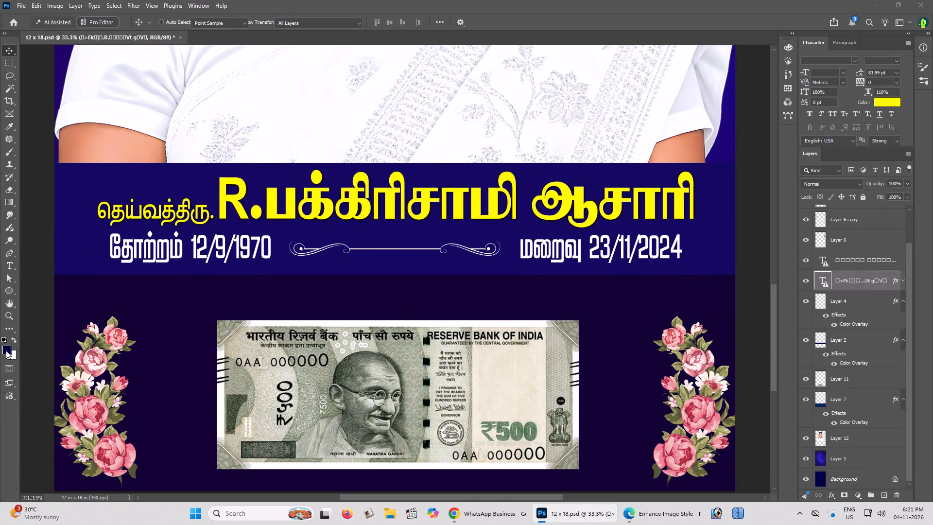
left_click_drag(703, 175, 672, 139)
key("Return")
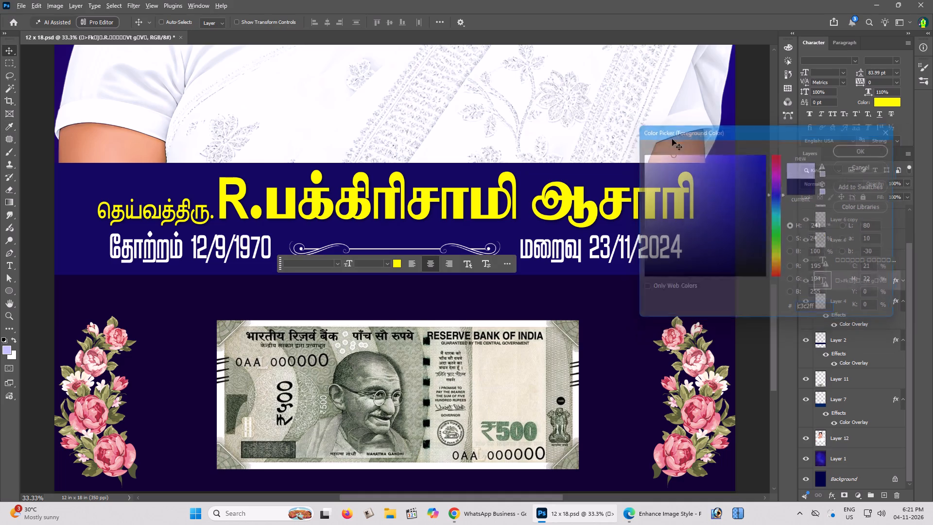
key("alt+shift+BackSpace")
key("ctrl+minus")
key("ctrl+0")
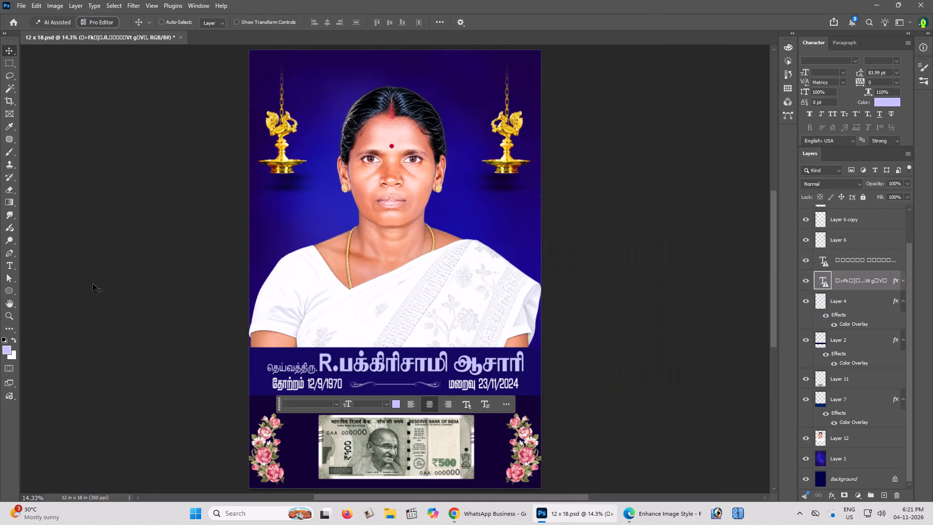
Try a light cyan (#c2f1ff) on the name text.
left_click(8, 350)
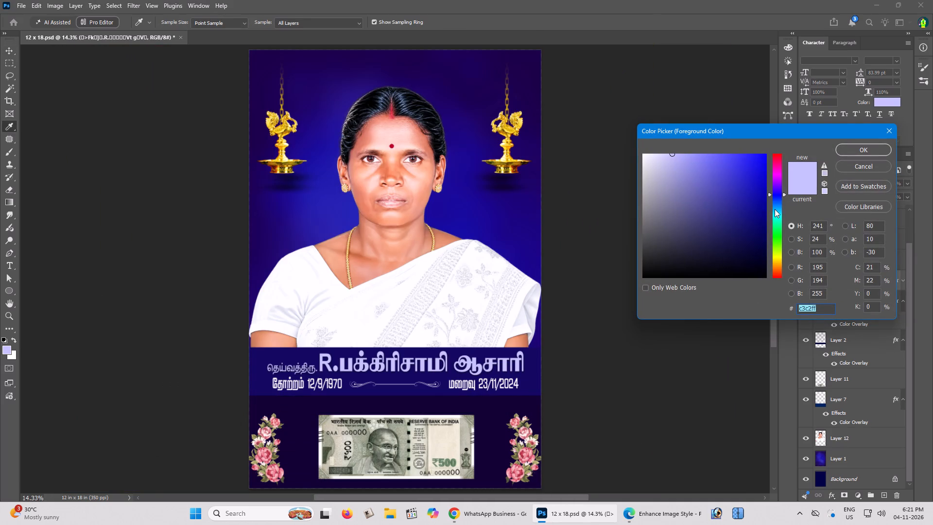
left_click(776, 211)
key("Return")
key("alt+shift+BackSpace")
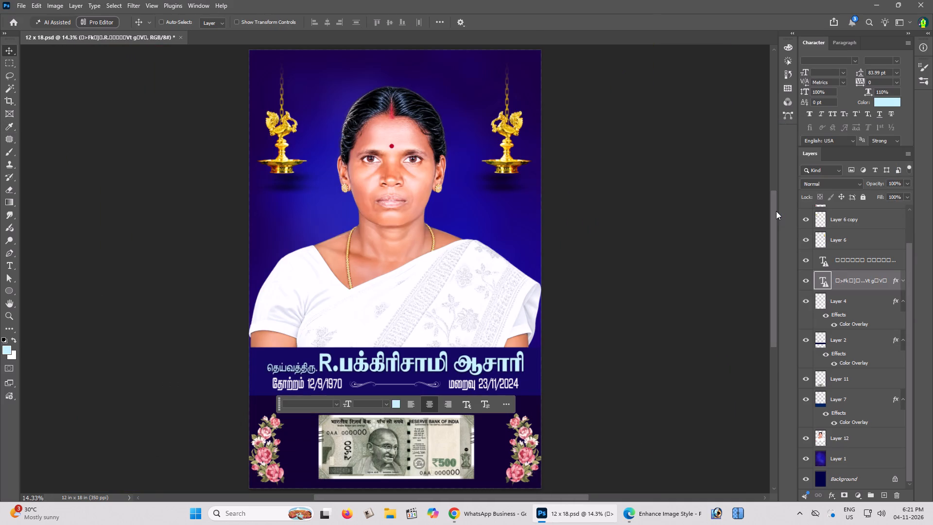
Recolor the name text pale green.
left_click(7, 352)
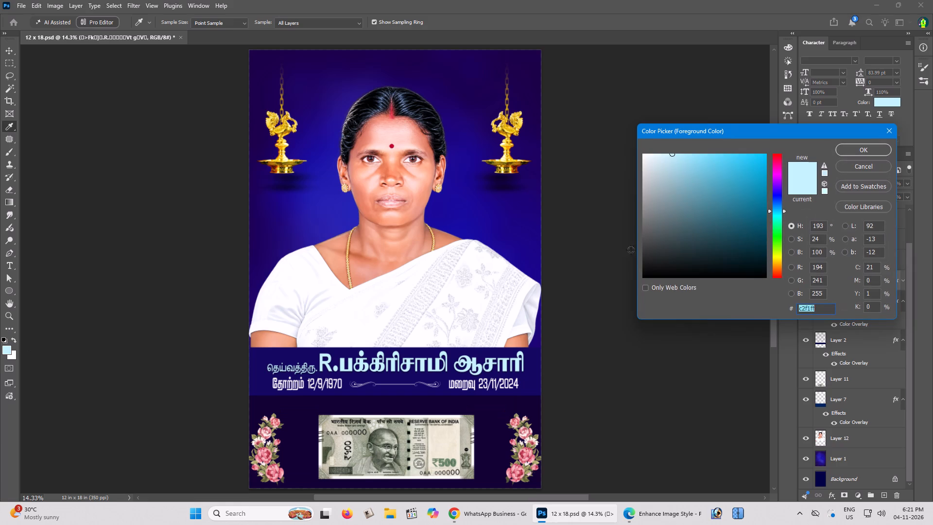
left_click(777, 235)
key("Return")
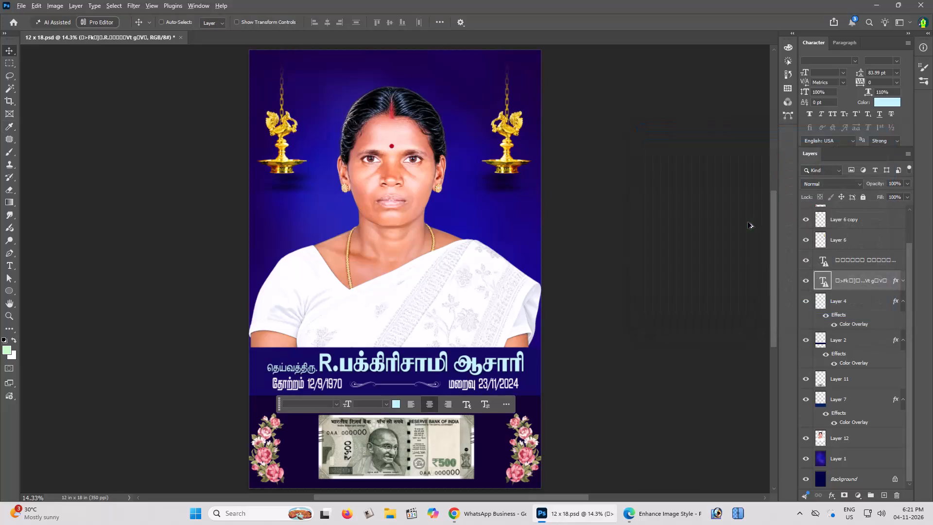
key("alt+shift+BackSpace")
Examine the name text's new color up close and against the whole poster.
key("z")
left_click_drag(367, 379, 415, 382)
key("v")
key("ctrl+minus")
key("Tab")
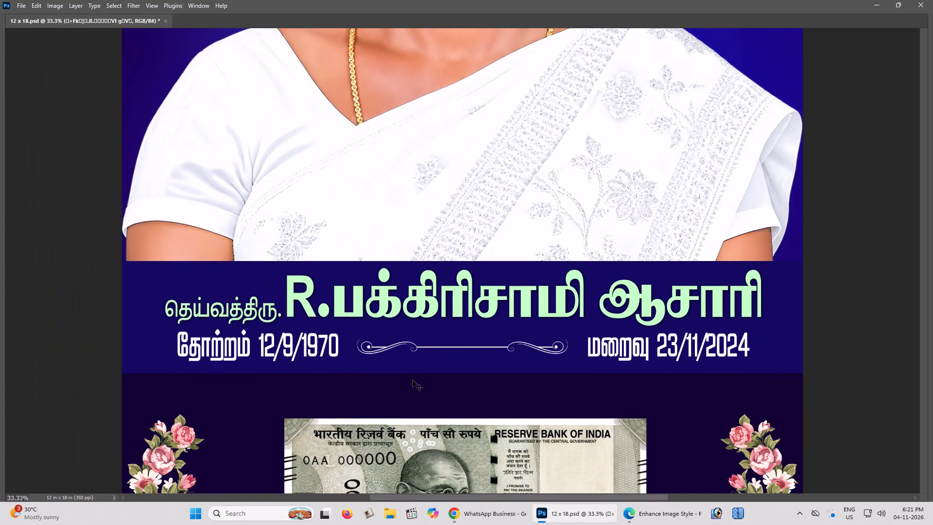
key("ctrl+minus")
key("ctrl+minus")
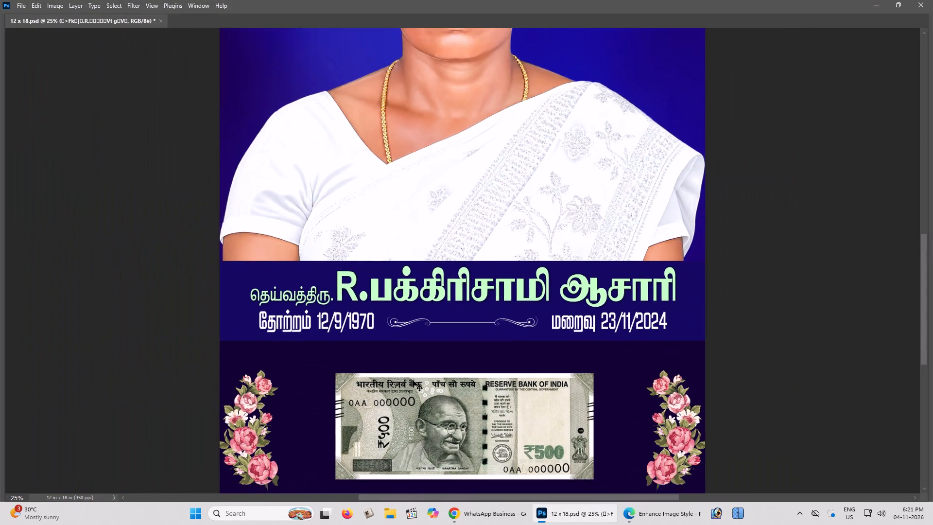
key("ctrl+0")
key("Tab")
Reset the colors to default and recolor the name text white.
key("x")
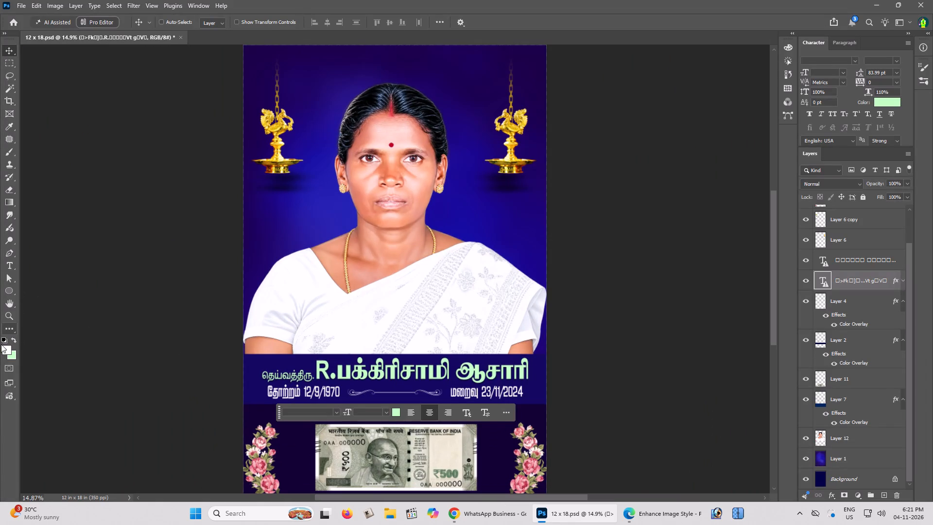
left_click(3, 337)
key("x")
key("alt+shift+BackSpace")
key("Tab")
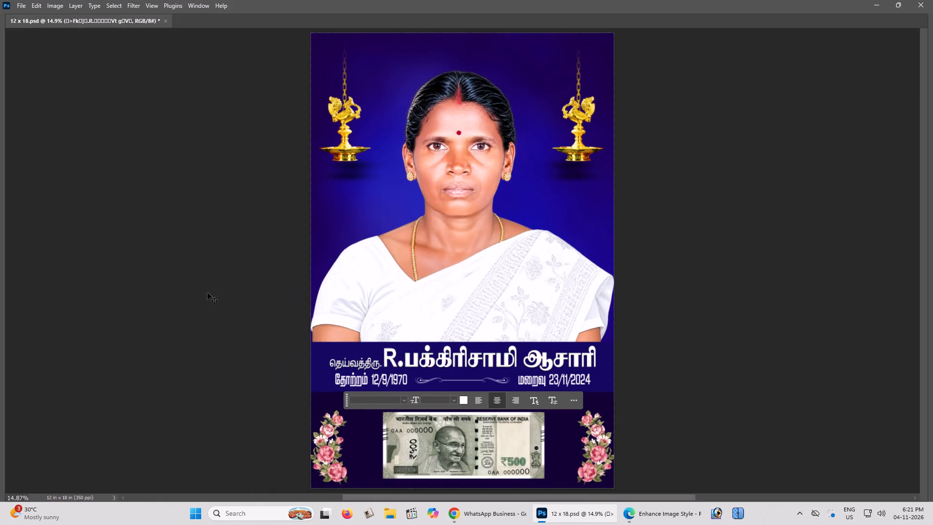
Examine the recolored name text and the dates line beneath it up close.
key("z")
left_click_drag(466, 370, 505, 365)
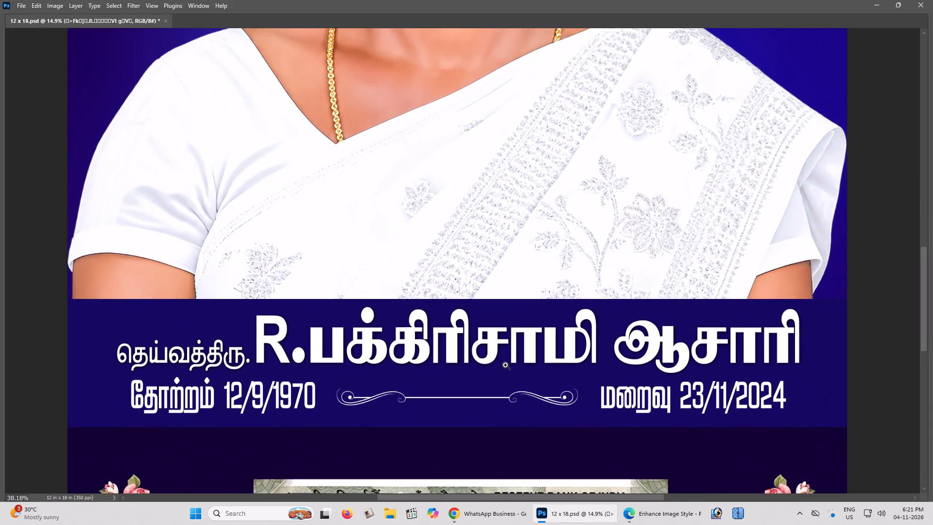
left_click_drag(505, 365, 517, 369)
key("v")
key("space")
key("space")
key("space")
key("space")
key("space")
key("space")
left_click_drag(421, 355, 447, 335)
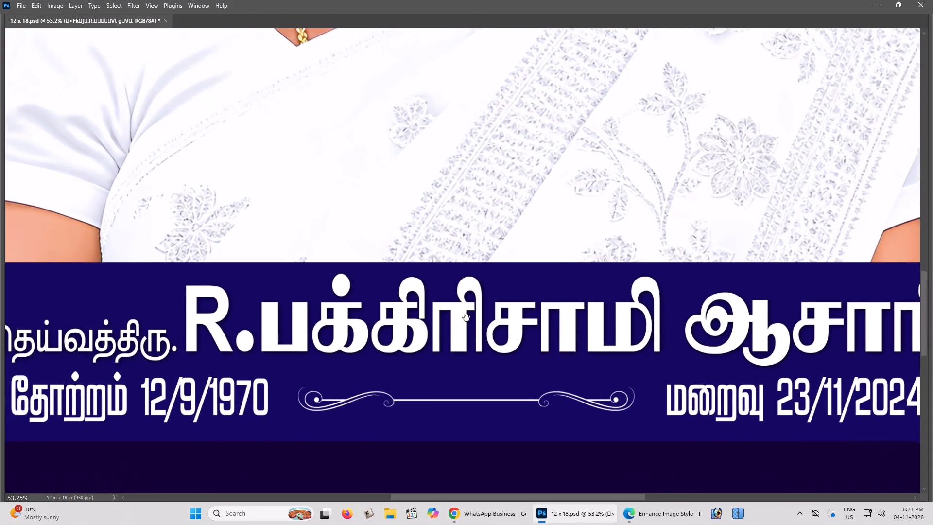
left_click(469, 313)
key("z")
left_click_drag(325, 323, 349, 329)
key("v")
Pick a pale lavender foreground color and apply it to the dates line below the name.
key("Tab")
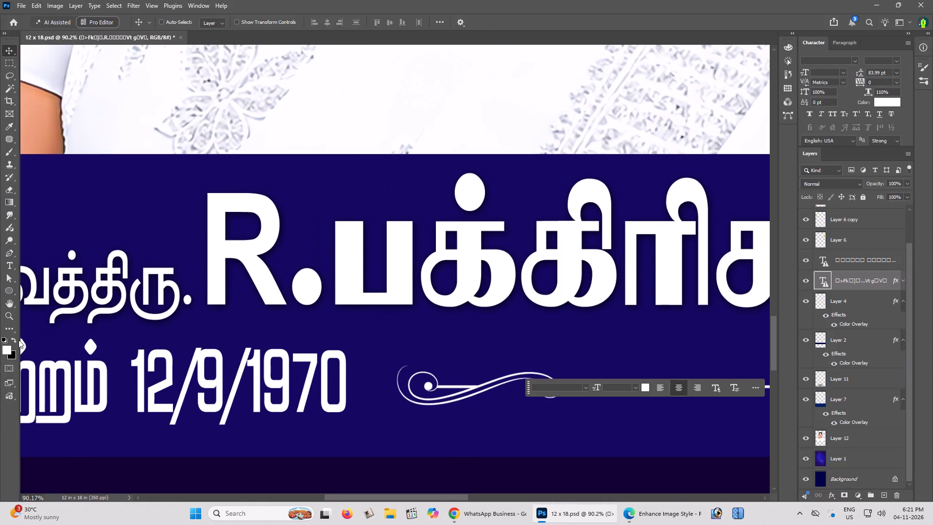
left_click(8, 350)
left_click(348, 180)
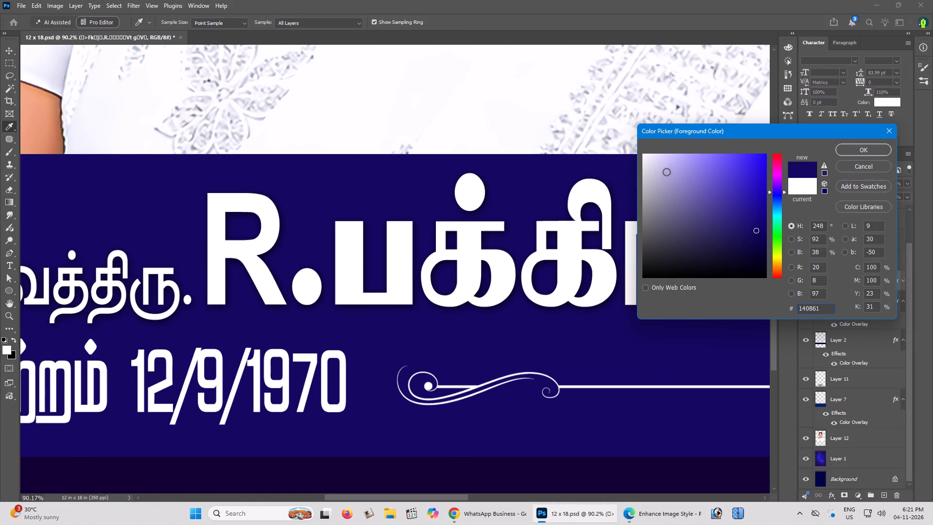
left_click_drag(676, 168, 674, 150)
key("Return")
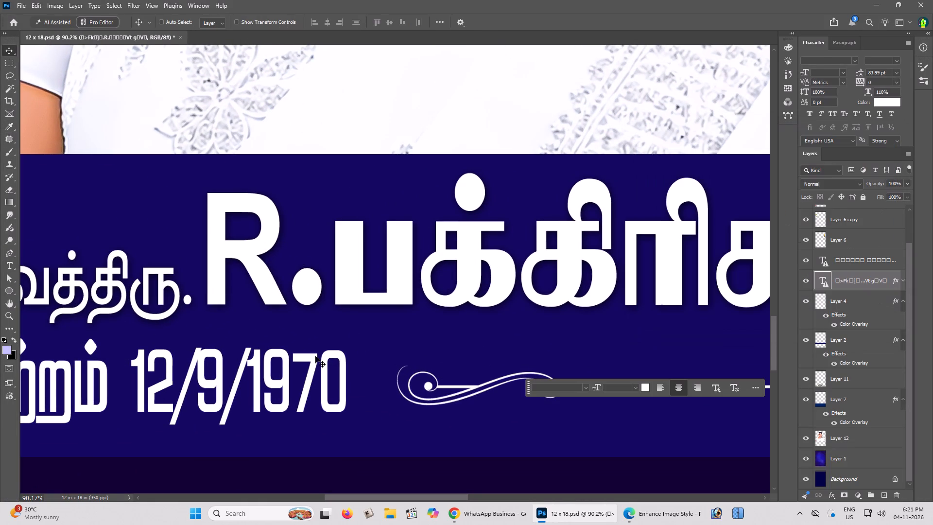
right_click(315, 356)
left_click(328, 362)
key("alt+shift+BackSpace")
Examine the dates line's new color up close and against the whole poster.
key("ctrl+minus")
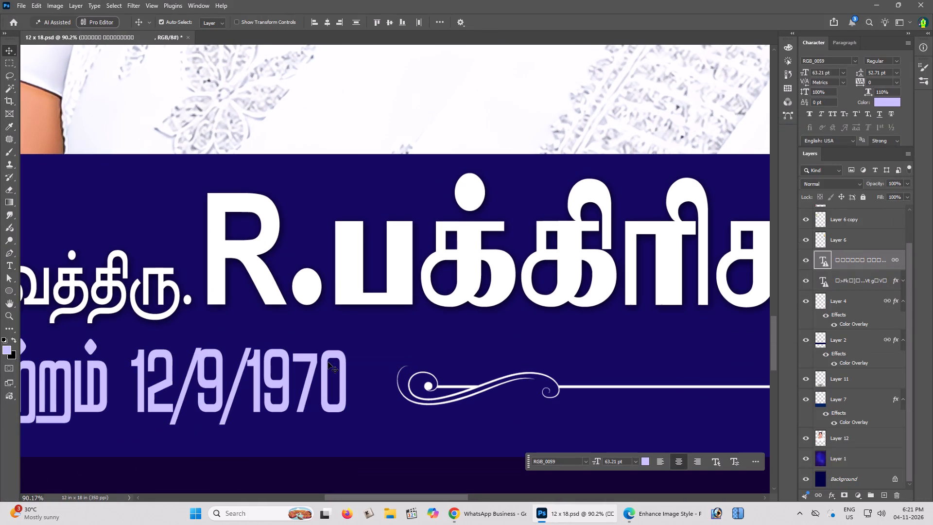
key("Tab")
key("space")
key("ctrl+minus")
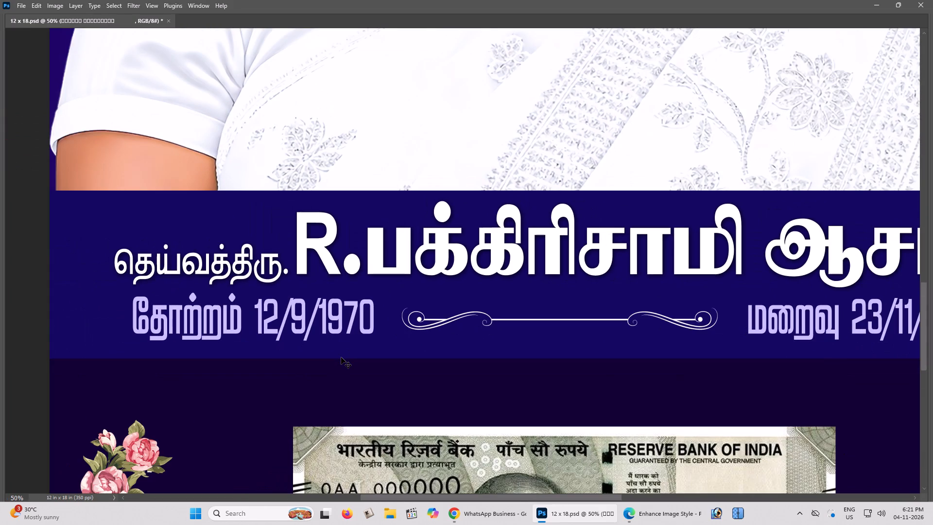
key("z")
left_click_drag(270, 328, 279, 338)
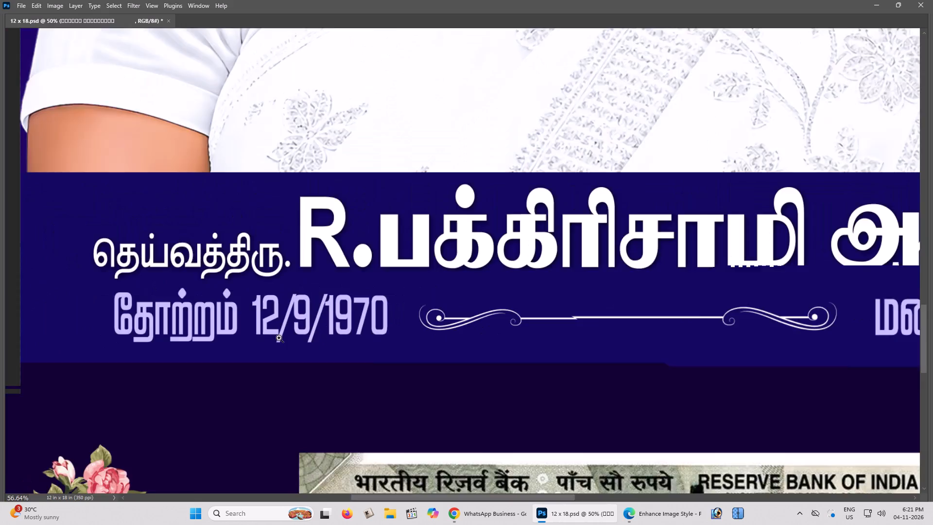
left_click_drag(279, 338, 259, 341)
key("v")
key("ctrl+0")
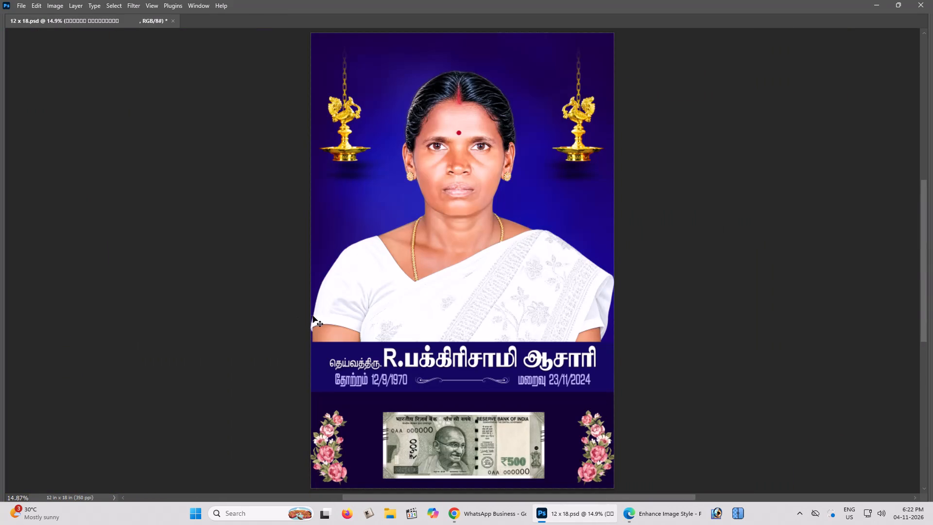
Begin saving the poster as a new file, remove psd from the file name, and open the 2026 folder on OUTPUT (E:).
key("ctrl+shift+s")
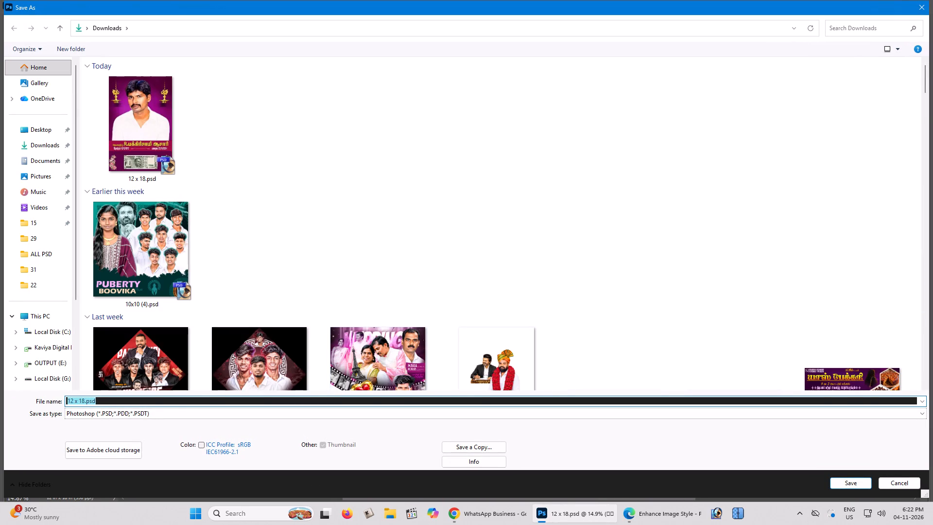
left_click(117, 404)
key("BackSpace")
key("BackSpace")
key("BackSpace")
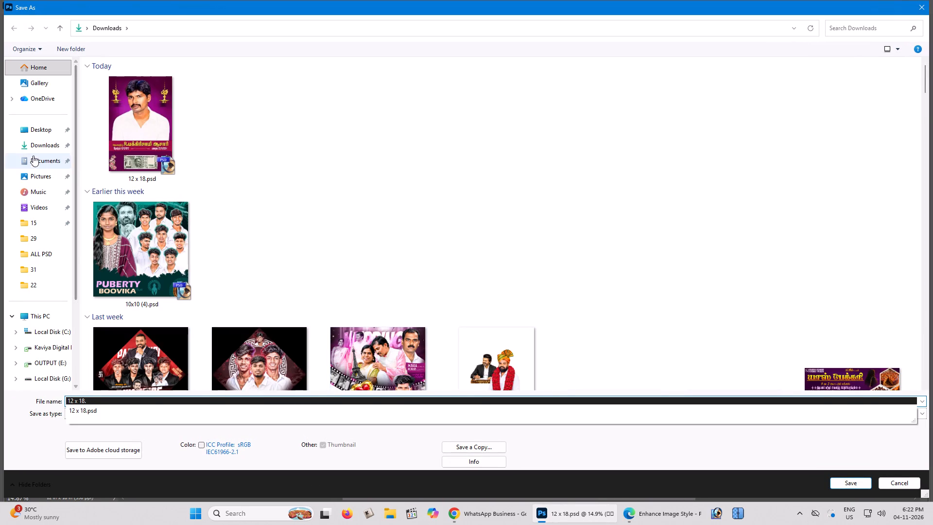
left_click(43, 365)
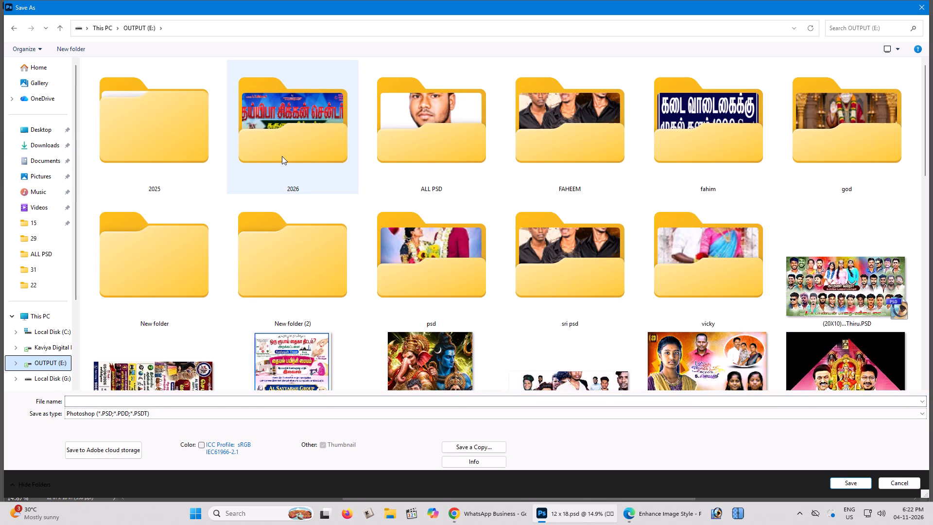
left_click(282, 156)
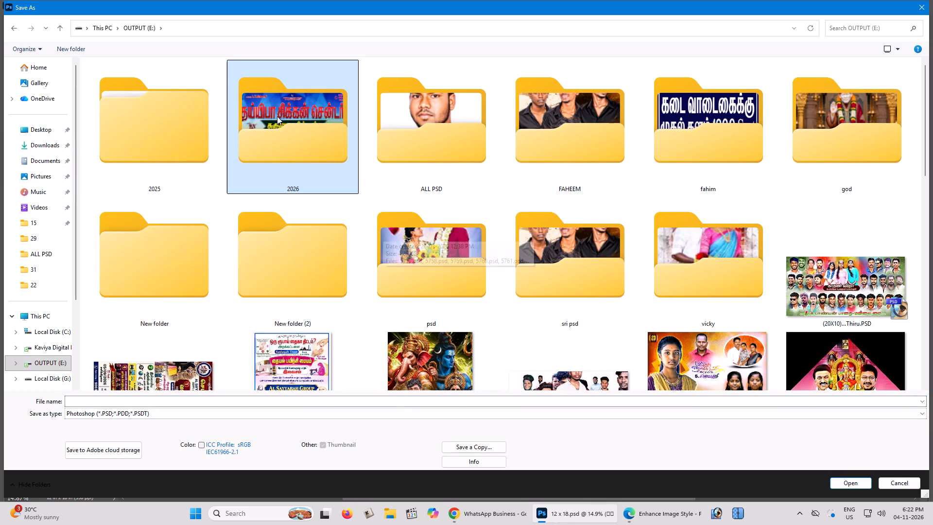
double_click(270, 101)
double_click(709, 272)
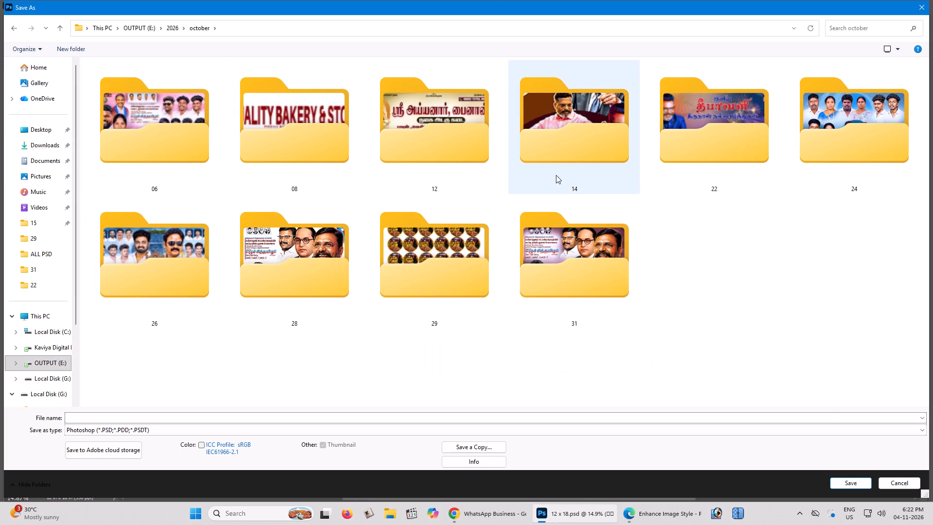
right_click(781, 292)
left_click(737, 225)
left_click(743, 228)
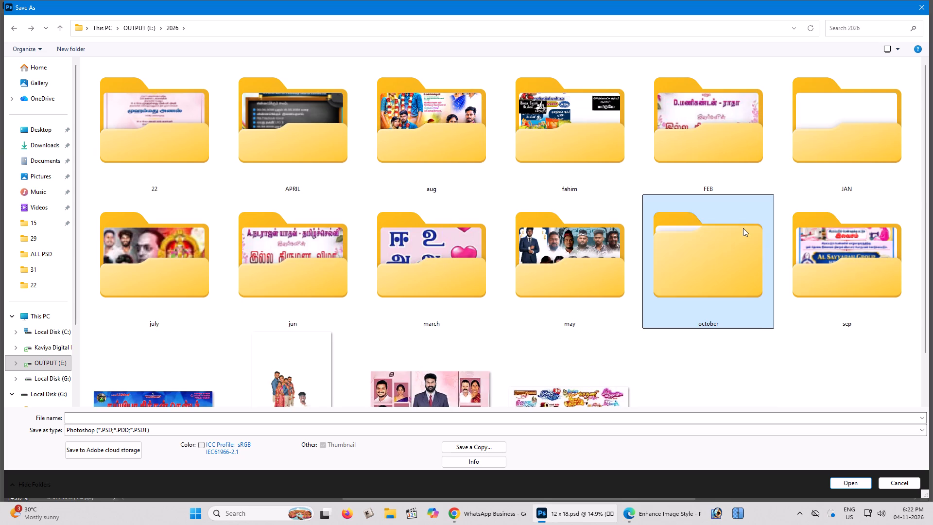
Create a folder named NOVEMBER inside the 2026 folder and open it as the save location.
right_click(712, 352)
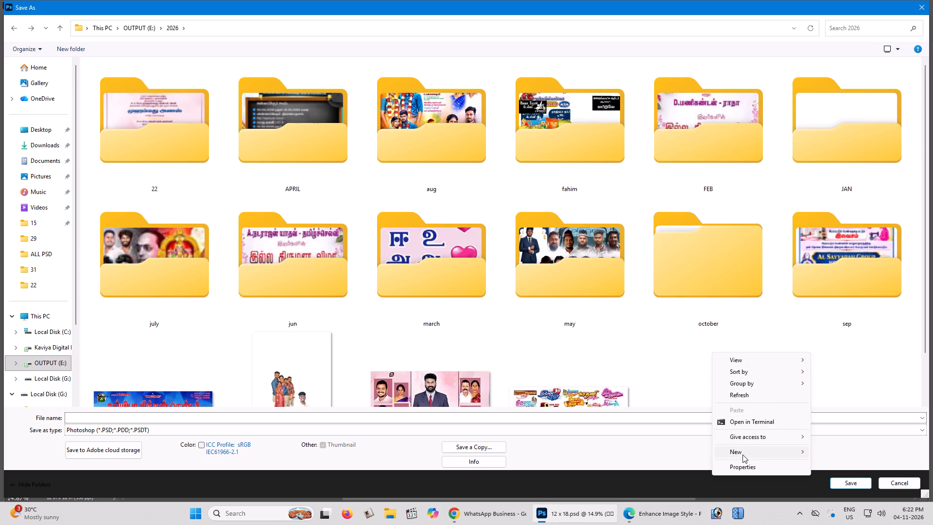
left_click(743, 455)
left_click(570, 317)
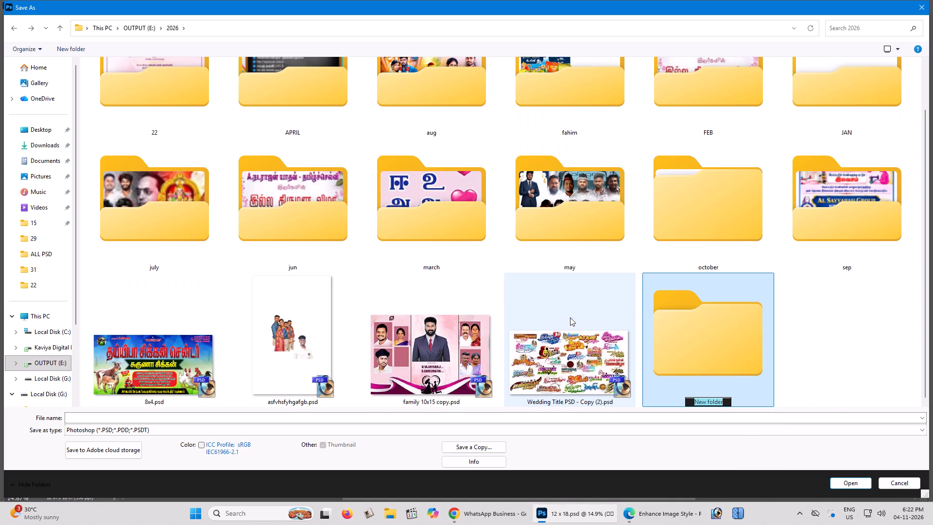
type("NO")
key("v")
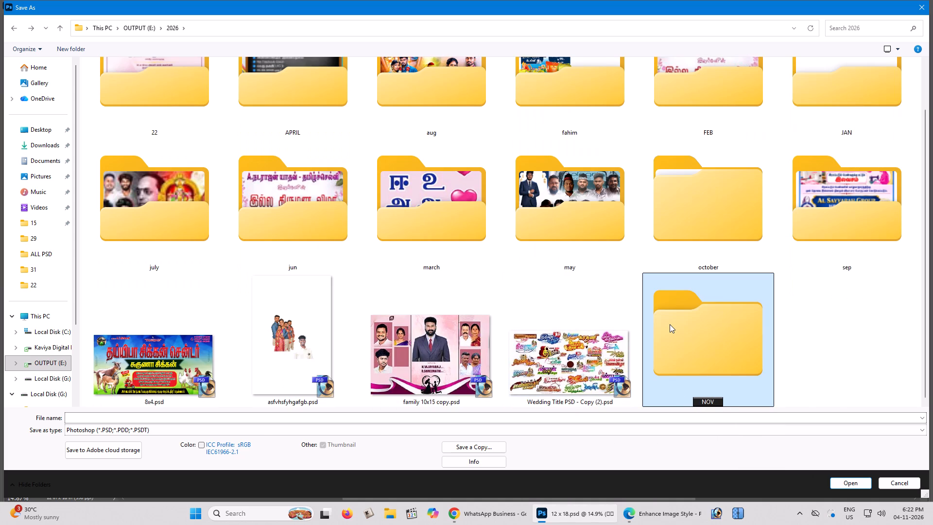
key("e")
type("MBER")
key("Return")
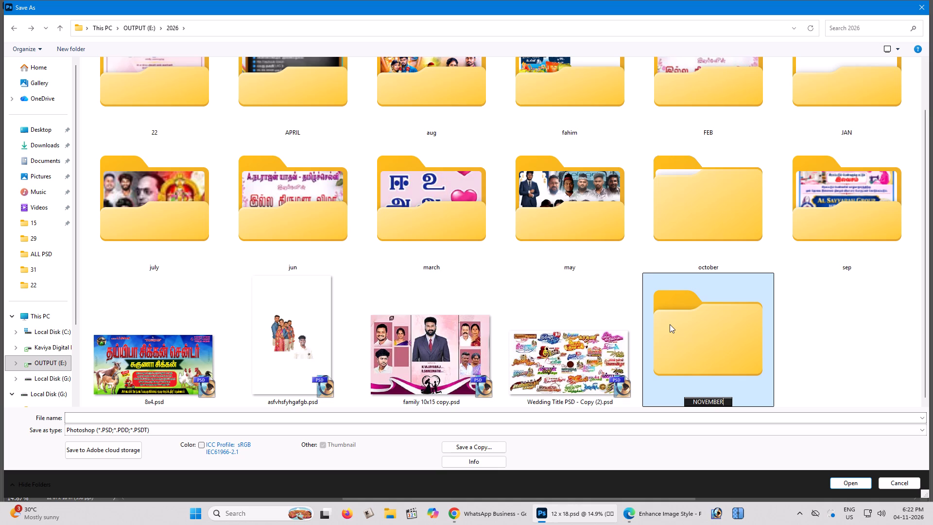
left_click(880, 340)
double_click(691, 211)
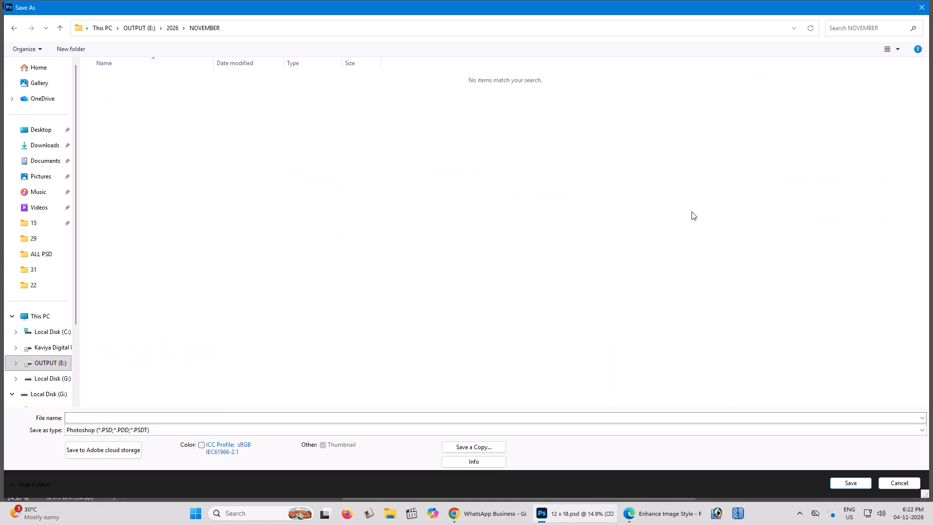
Remove the trailing period so the file name reads 12 x 18.
left_click(164, 420)
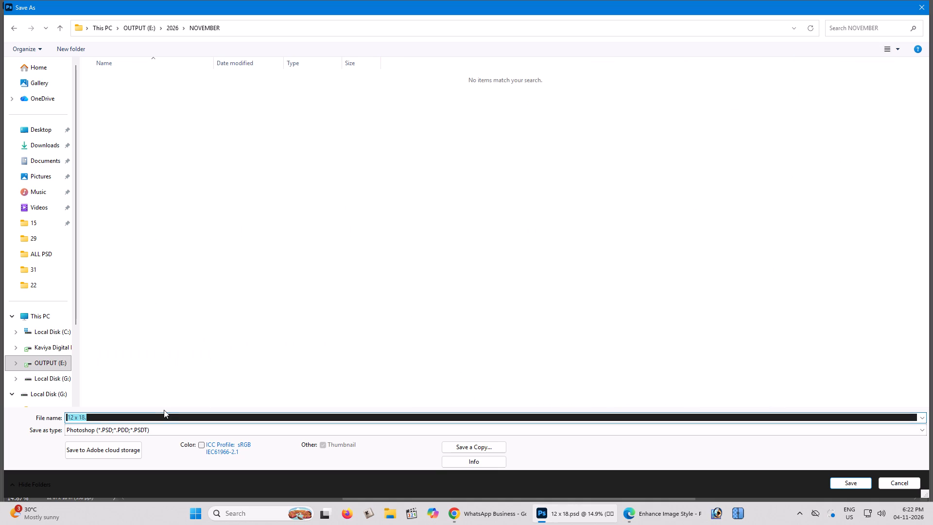
left_click(164, 410)
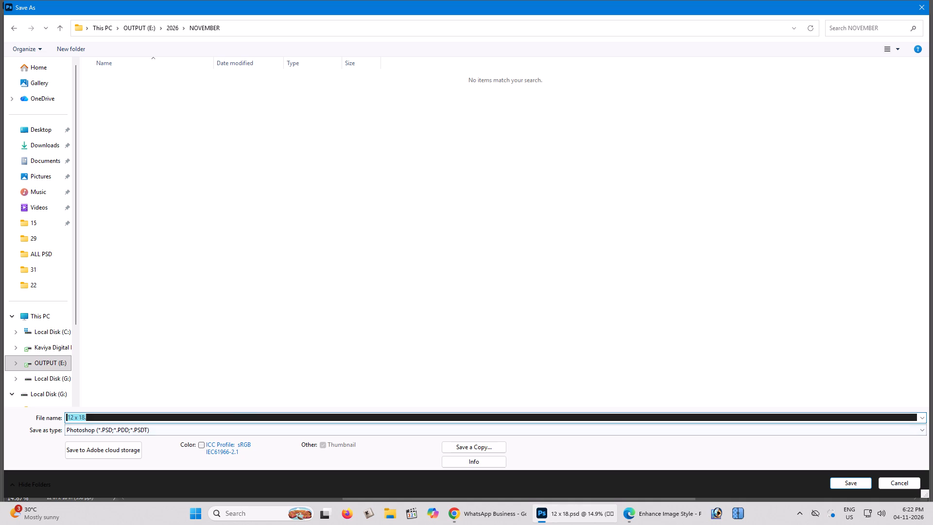
left_click(248, 420)
key("BackSpace")
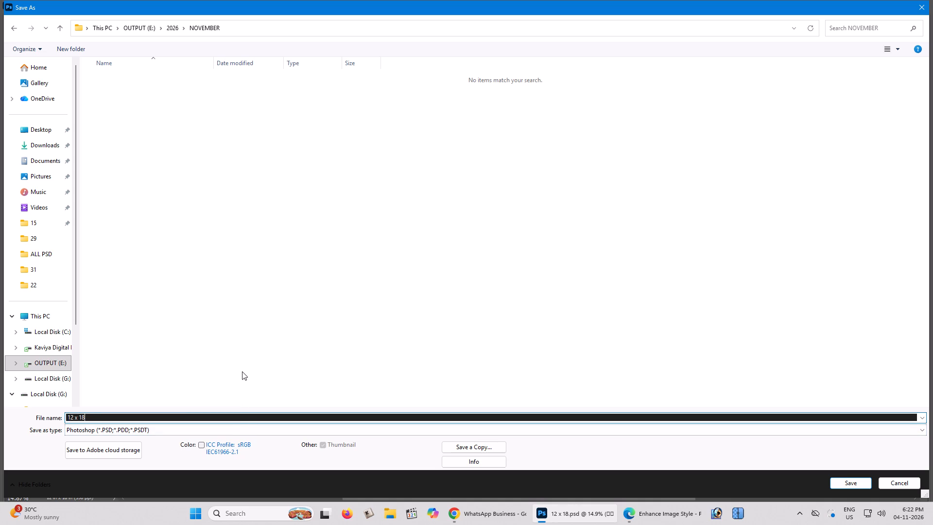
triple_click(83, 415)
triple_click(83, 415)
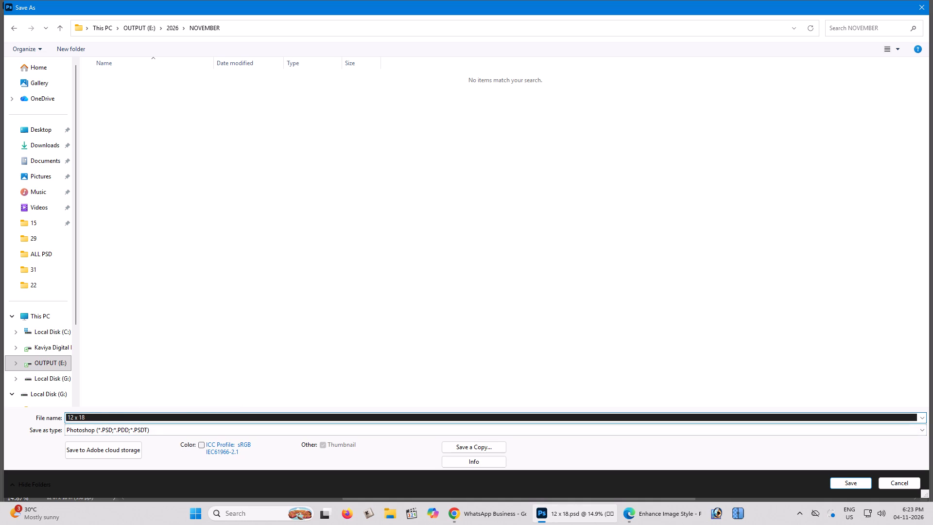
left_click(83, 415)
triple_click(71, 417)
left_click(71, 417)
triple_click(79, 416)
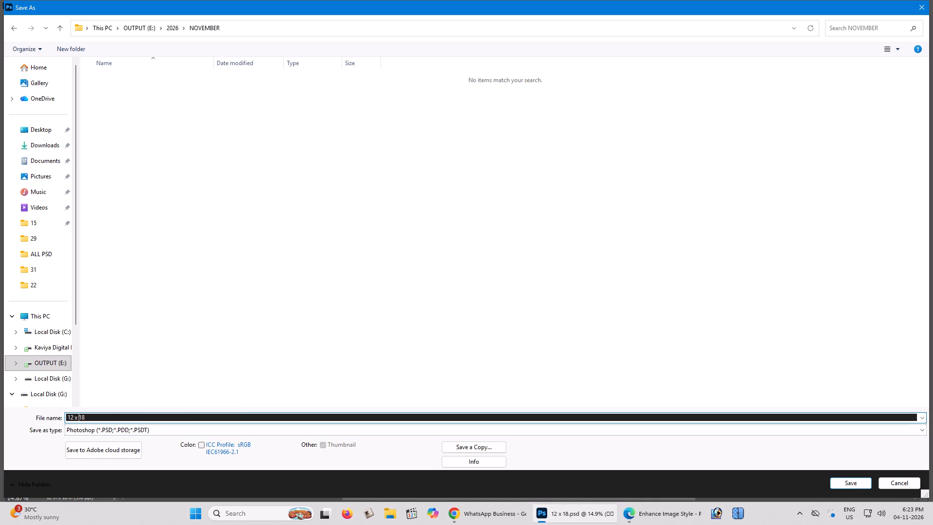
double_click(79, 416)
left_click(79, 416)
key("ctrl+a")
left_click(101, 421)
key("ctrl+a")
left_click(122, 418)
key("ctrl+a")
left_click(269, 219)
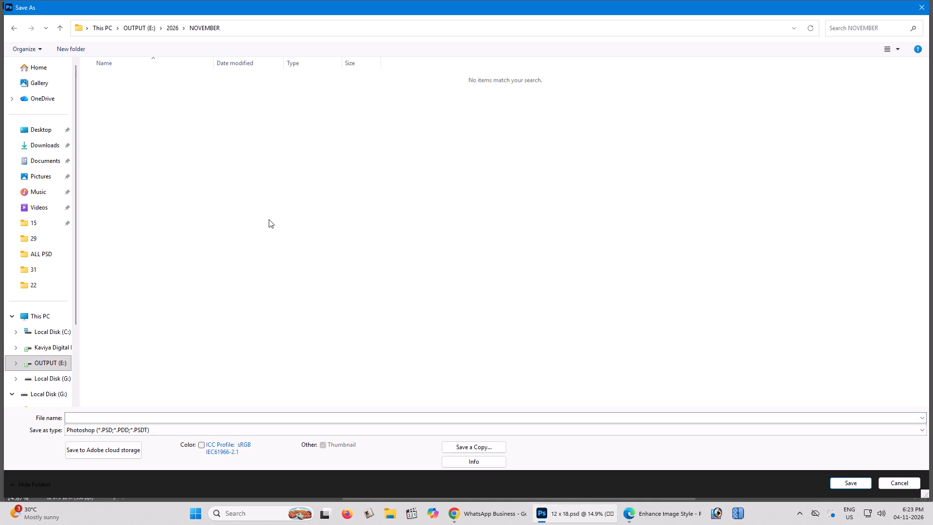
Undo the last renaming of the NOVEMBER folder.
key("ctrl+z")
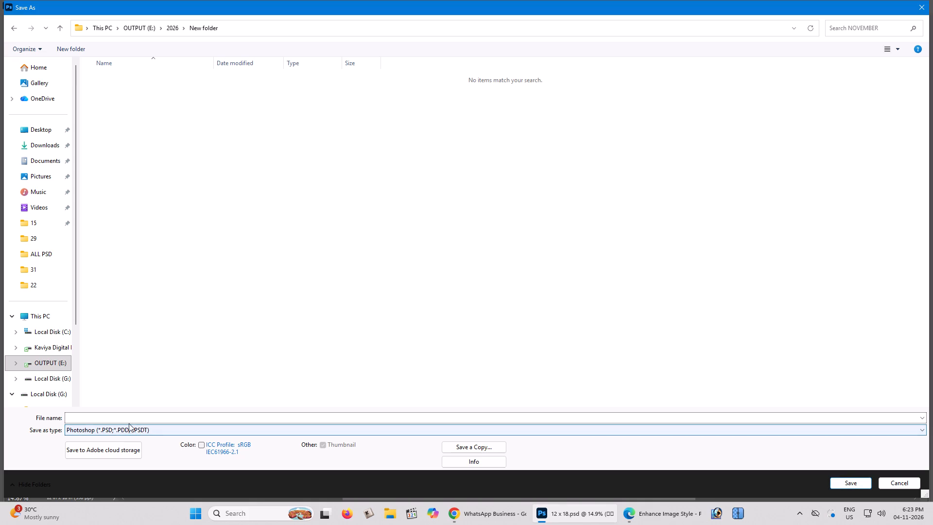
left_click(129, 416)
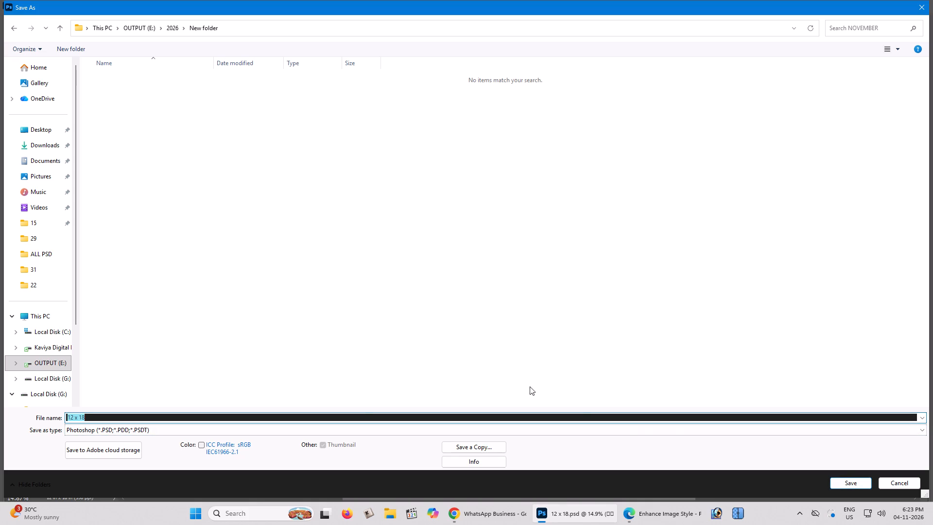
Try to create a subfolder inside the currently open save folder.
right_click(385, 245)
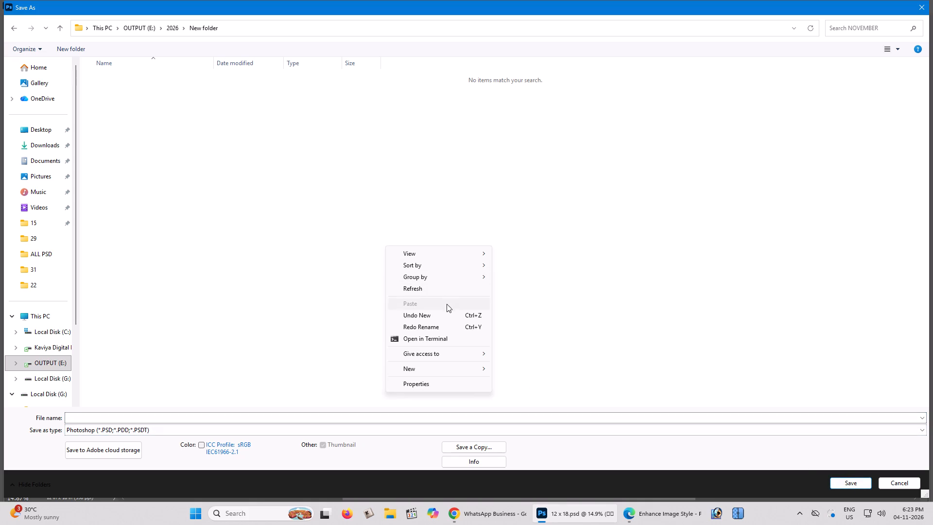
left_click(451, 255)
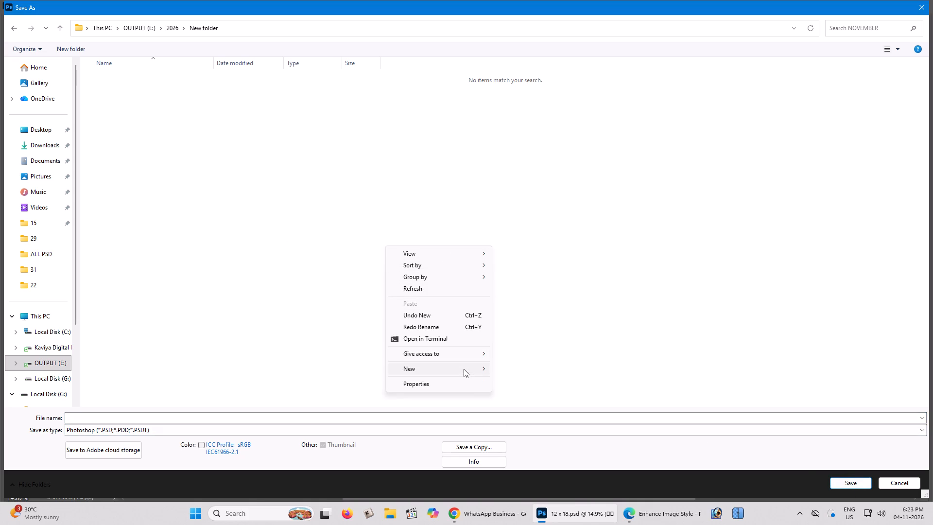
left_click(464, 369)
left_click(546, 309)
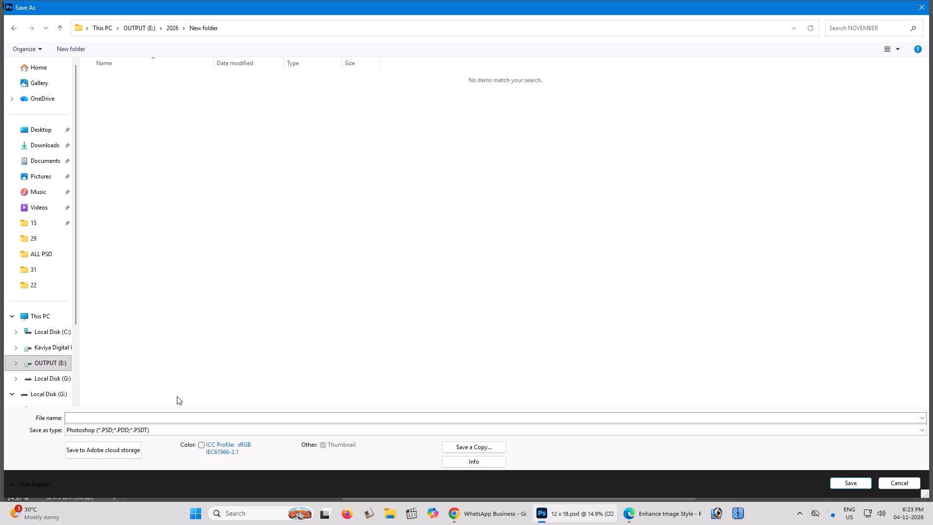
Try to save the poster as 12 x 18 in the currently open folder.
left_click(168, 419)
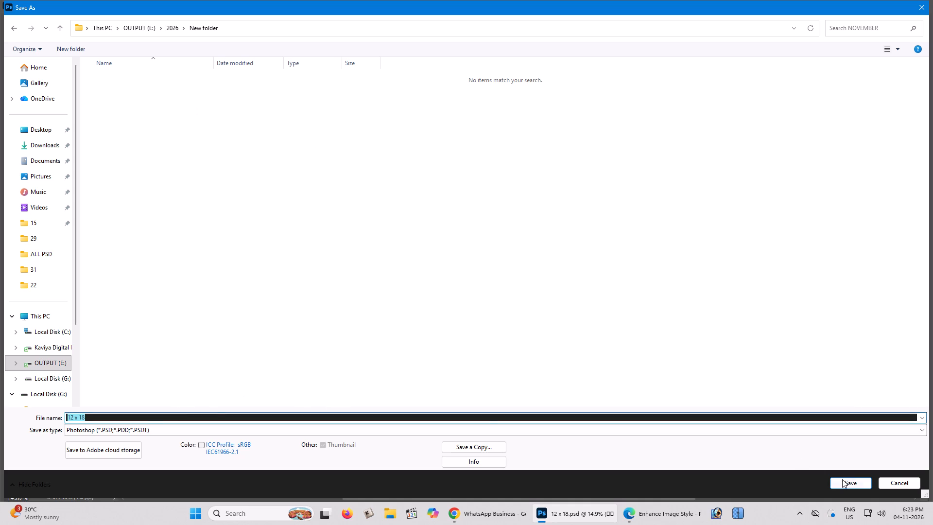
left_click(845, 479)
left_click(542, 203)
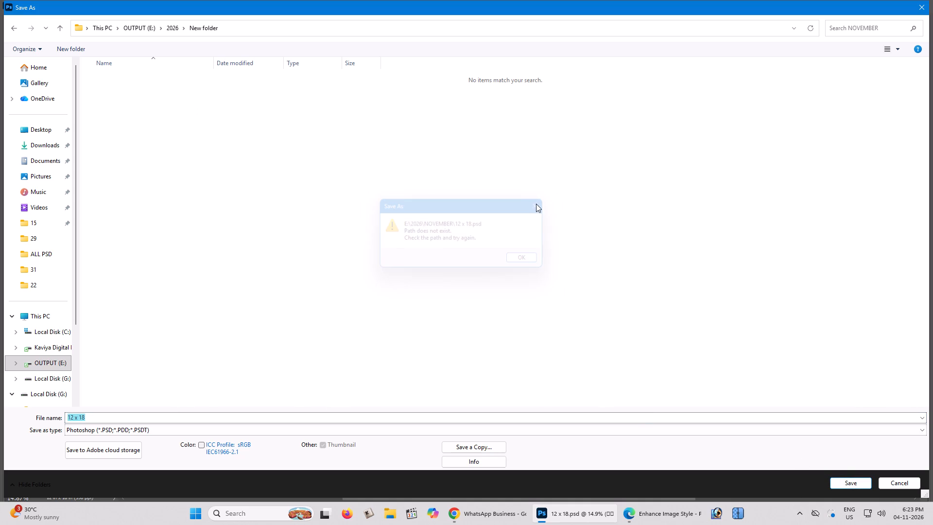
Go back to the 2026 folder and rename New folder as NOVEMBER.
left_click(218, 107)
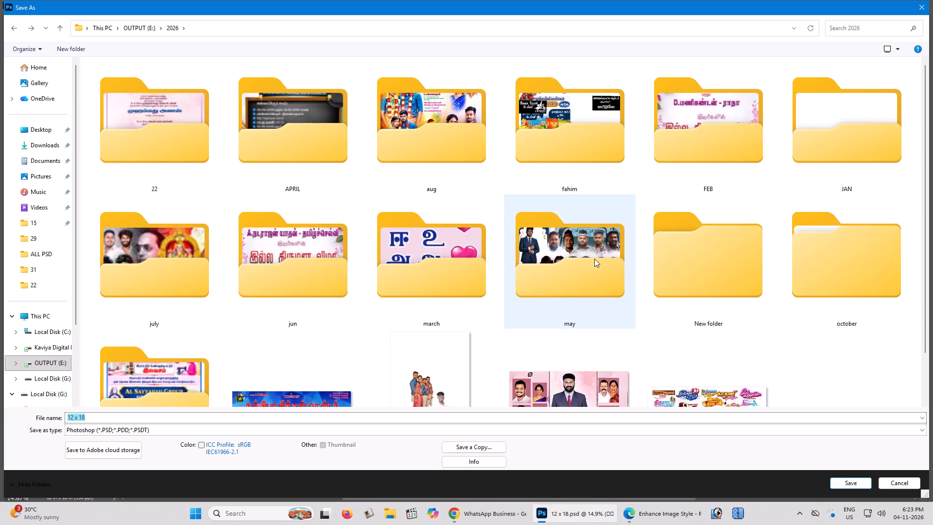
scroll(594, 259, "down", 1)
scroll(346, 289, "up", 1)
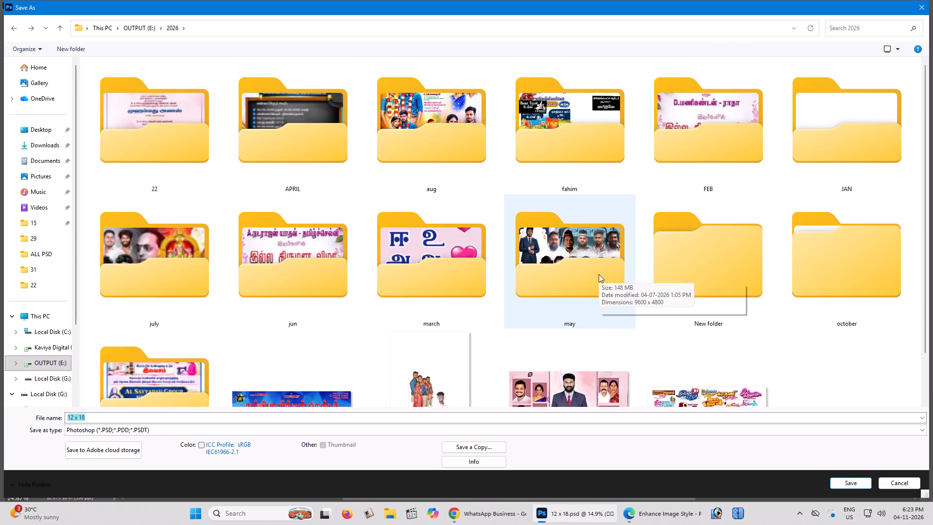
scroll(599, 274, "down", 1)
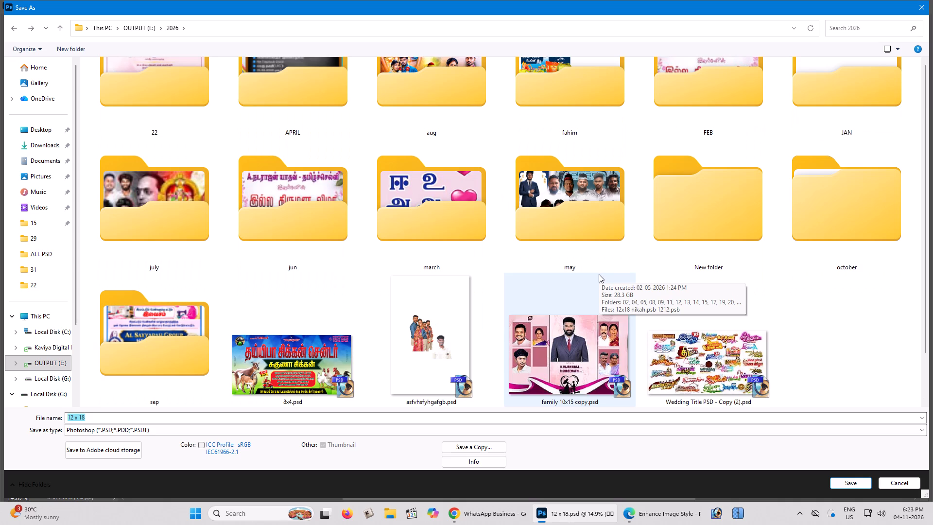
scroll(336, 291, "down", 1)
scroll(335, 291, "up", 2)
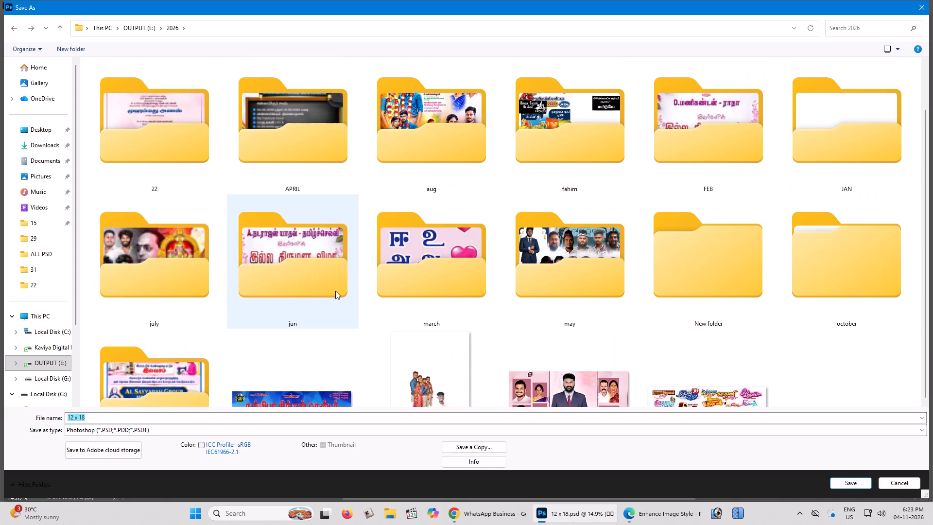
right_click(745, 219)
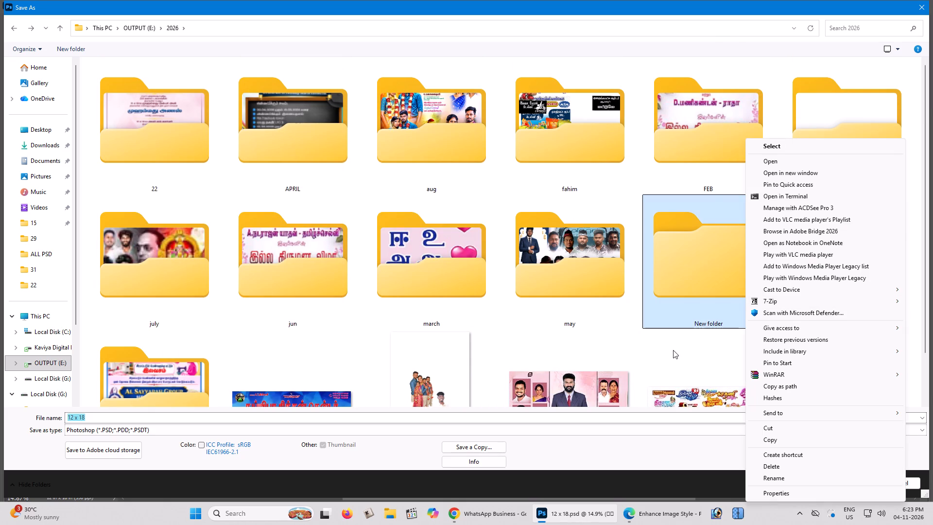
left_click(673, 350)
double_click(699, 201)
left_click(700, 201)
right_click(700, 201)
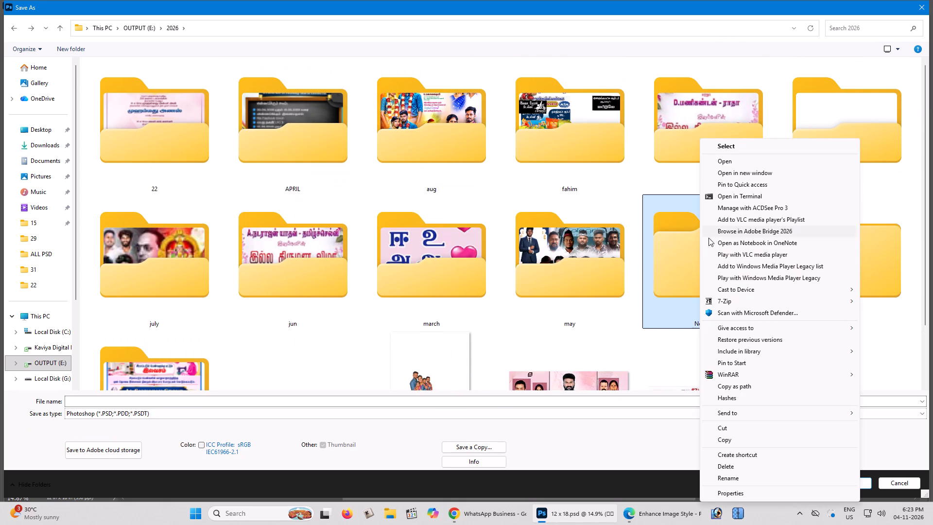
left_click(729, 480)
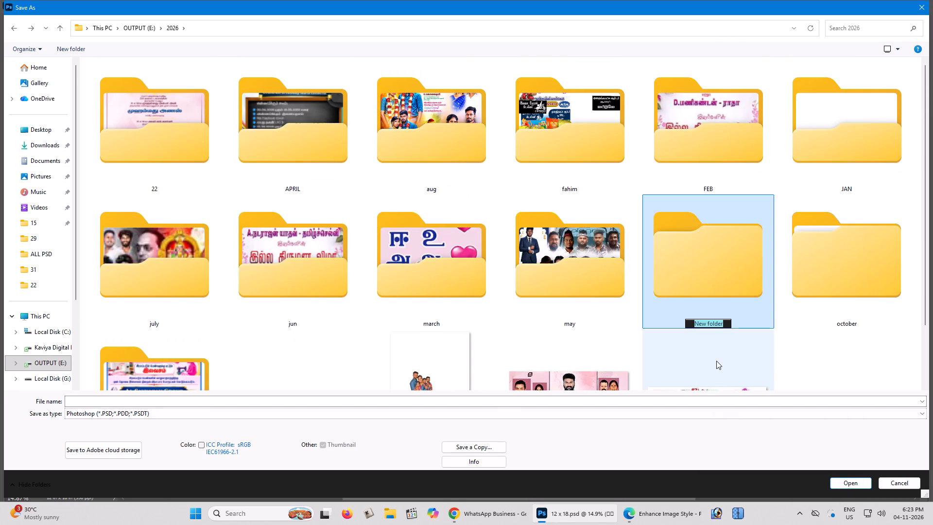
type("NOVEMBER")
key("Return")
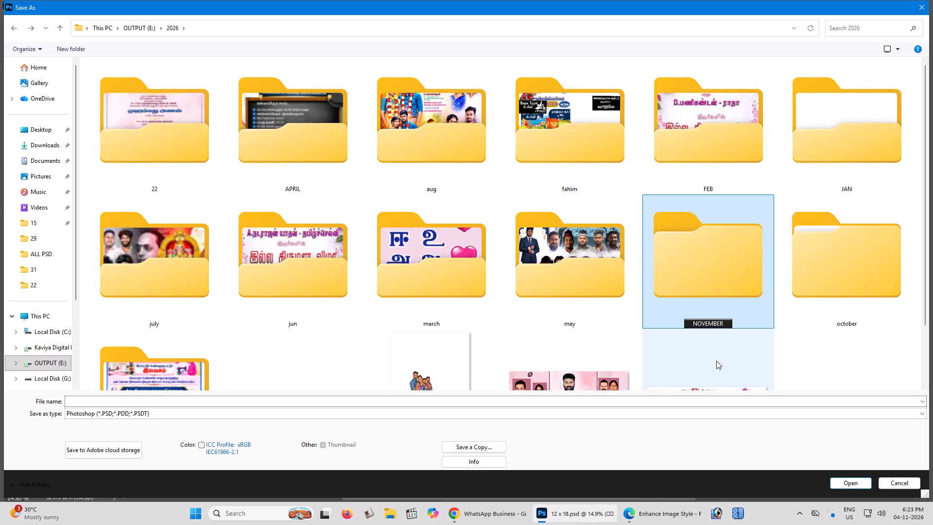
left_click(817, 354)
Open the NOVEMBER folder and create a folder named 04 inside it.
double_click(703, 270)
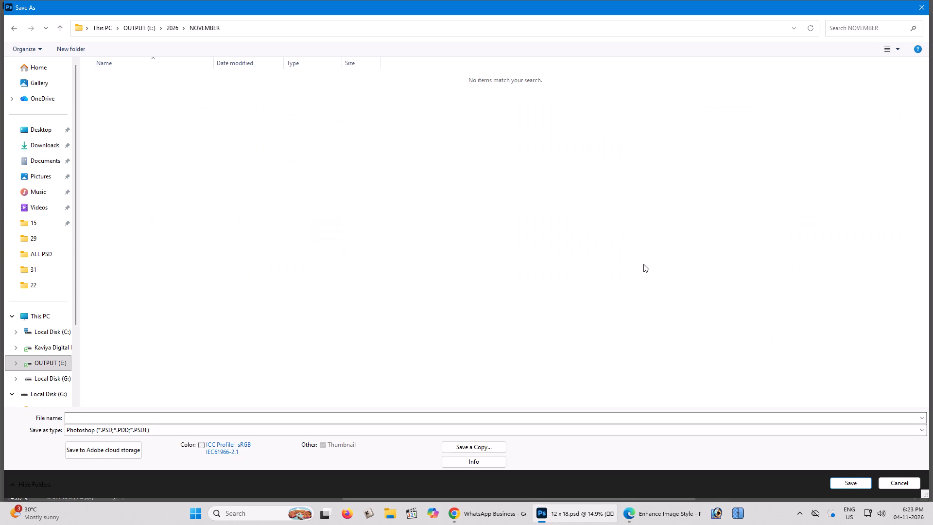
right_click(176, 260)
double_click(230, 379)
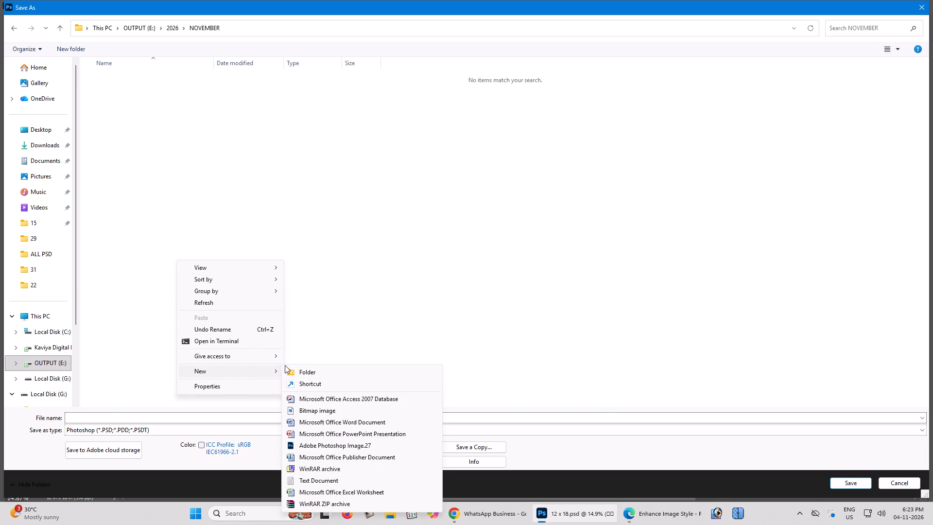
left_click(304, 366)
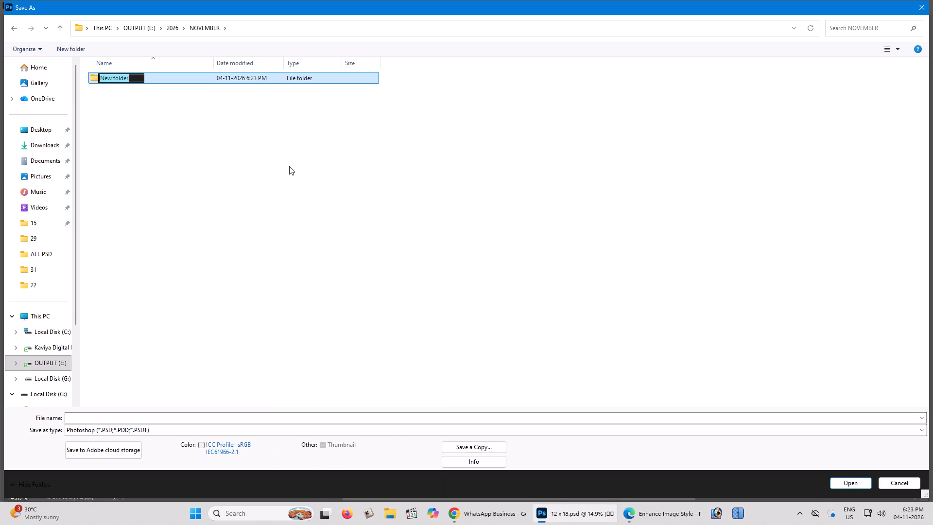
type("04")
key("Return")
left_click(289, 166)
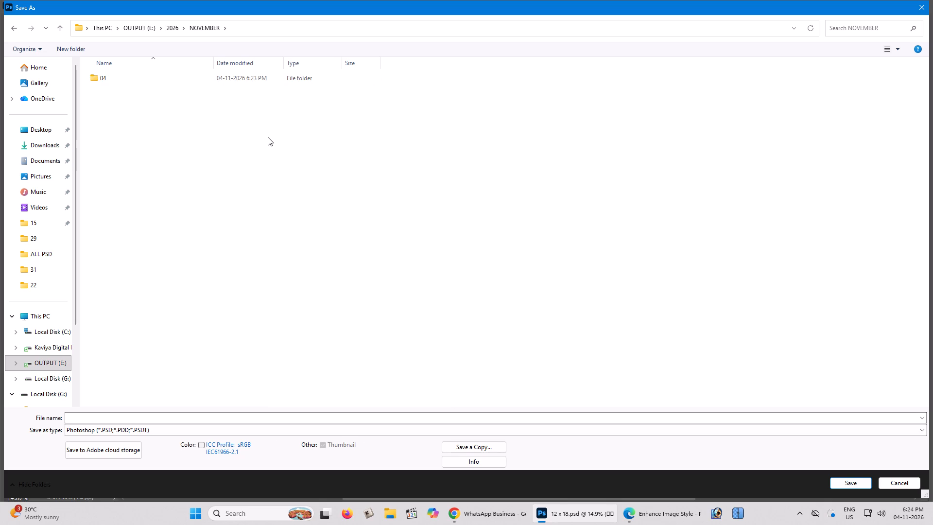
Save the poster as a Photoshop file named 12X18 in the 04 folder.
double_click(181, 79)
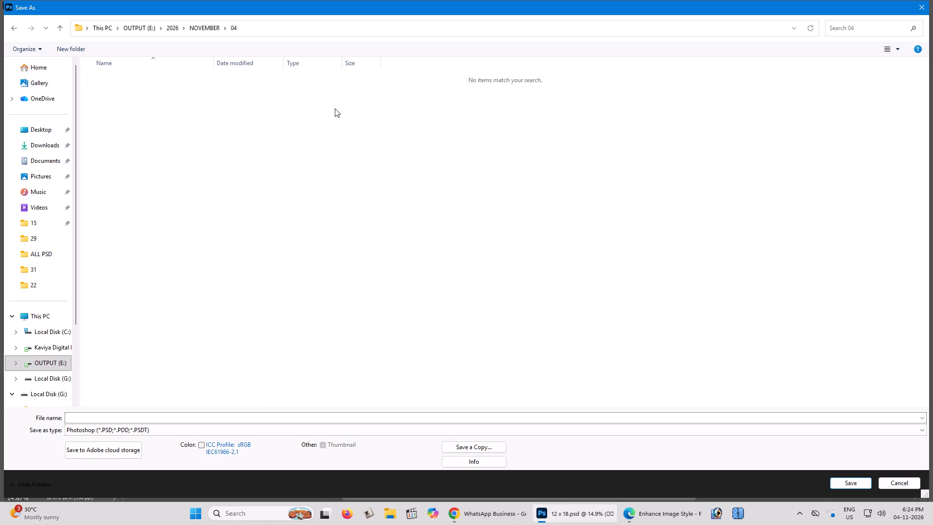
left_click(139, 414)
type("12")
type("X18")
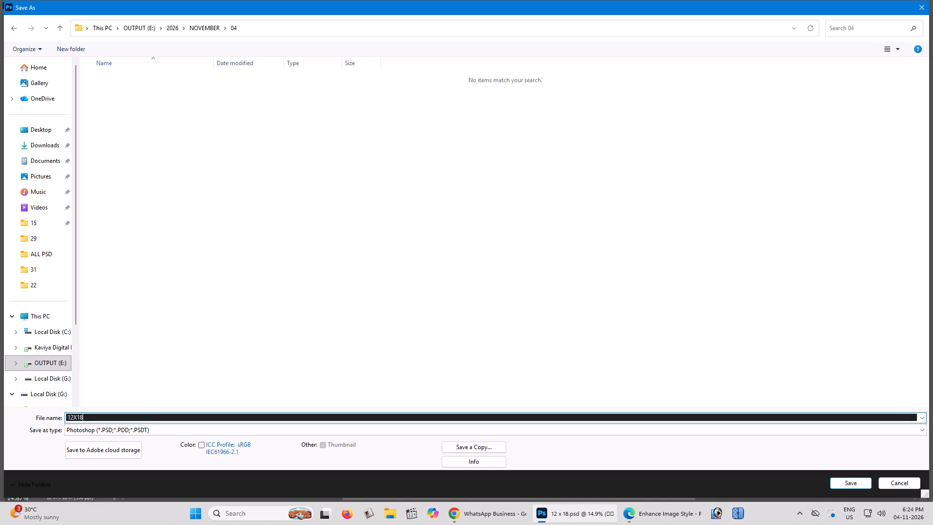
key("Return")
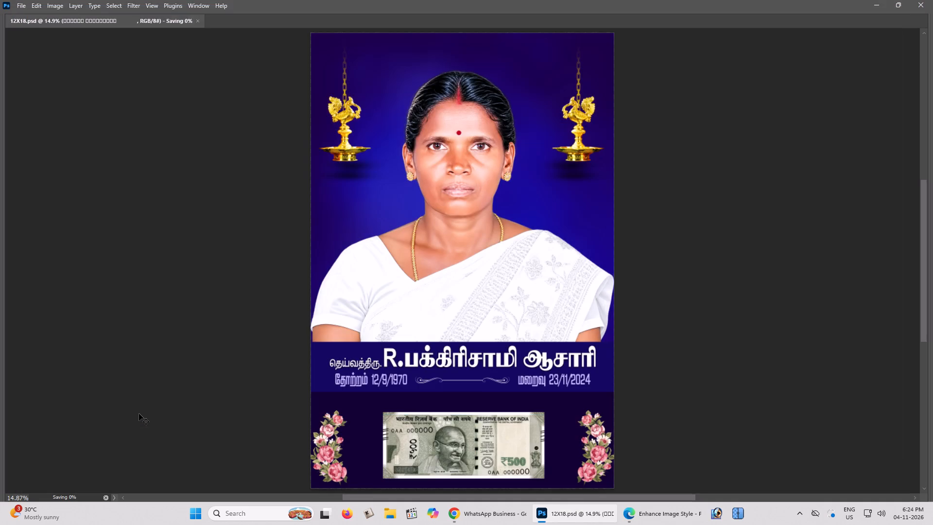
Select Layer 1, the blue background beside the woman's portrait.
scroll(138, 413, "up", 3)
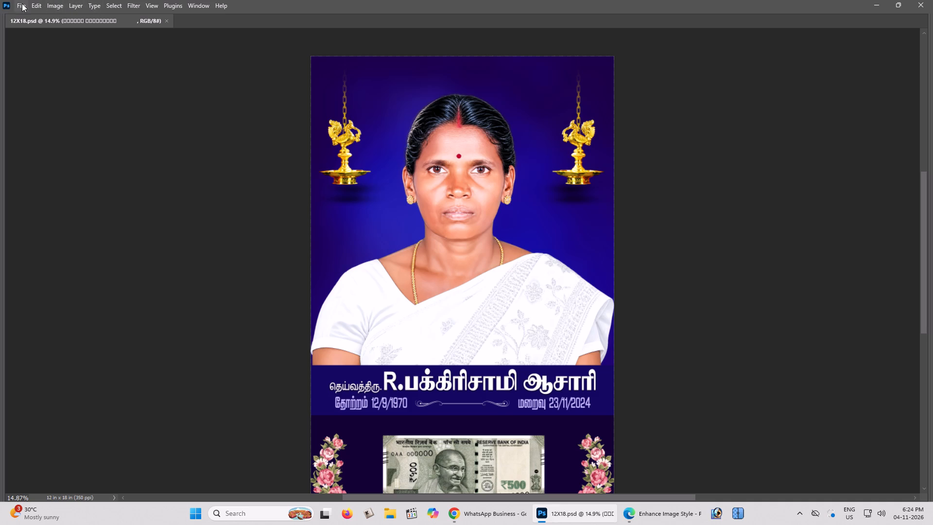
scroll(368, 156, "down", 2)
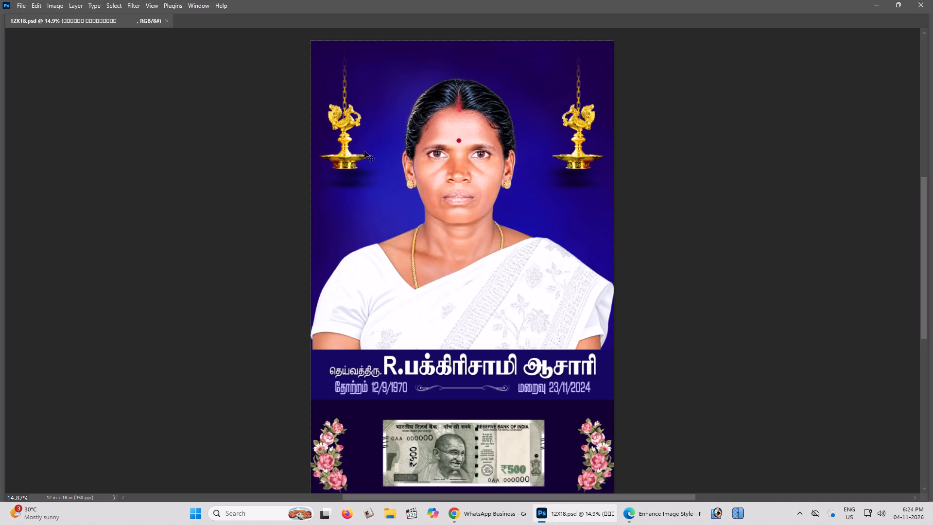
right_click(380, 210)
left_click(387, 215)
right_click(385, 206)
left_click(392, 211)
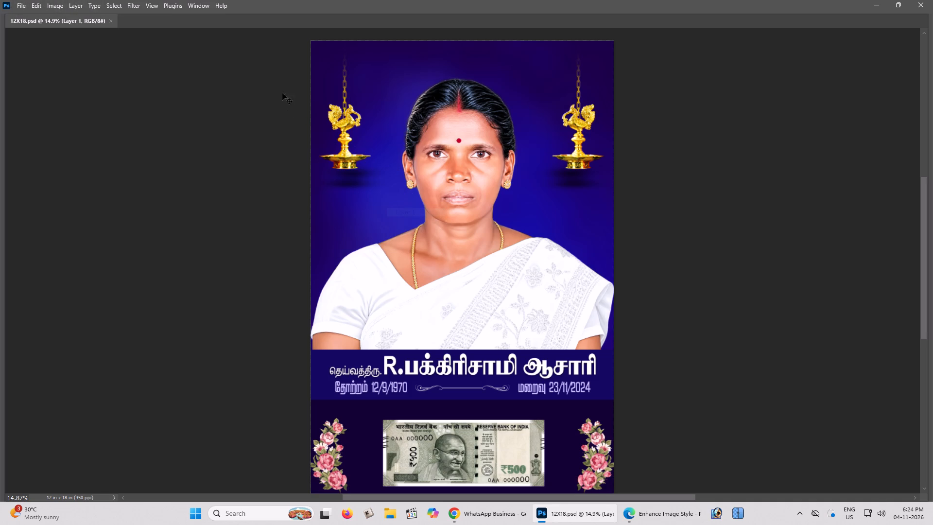
Select Layer 12, the woman's portrait, at her face.
key("z")
left_click_drag(467, 193, 508, 209)
key("space")
key("space")
key("space")
key("space")
key("space")
key("space")
key("space")
key("space")
left_click_drag(498, 192, 499, 226)
left_click(499, 226)
left_click_drag(498, 225, 492, 222)
key("v")
right_click(486, 216)
left_click(494, 220)
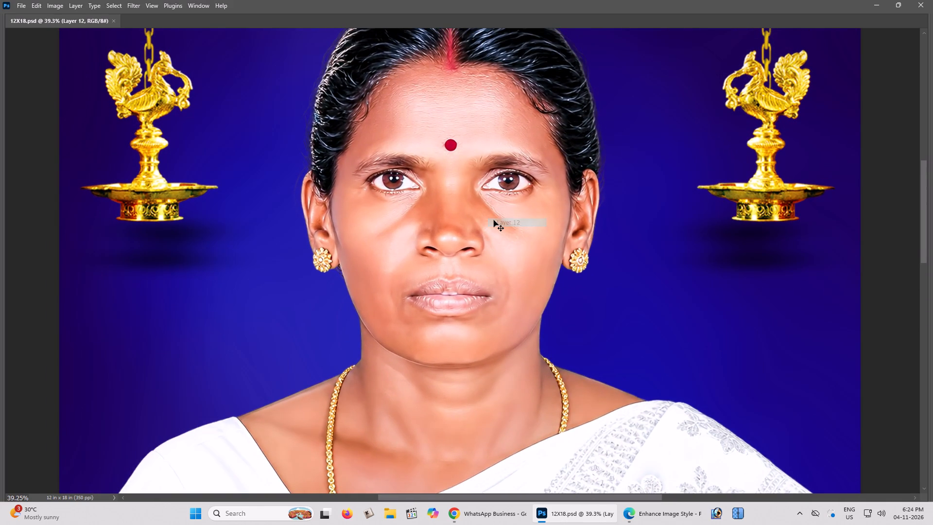
type("-+")
Examine the name and date band and the banknote section in the lower part of the poster.
key("ctrl+minus")
key("ctrl+minus")
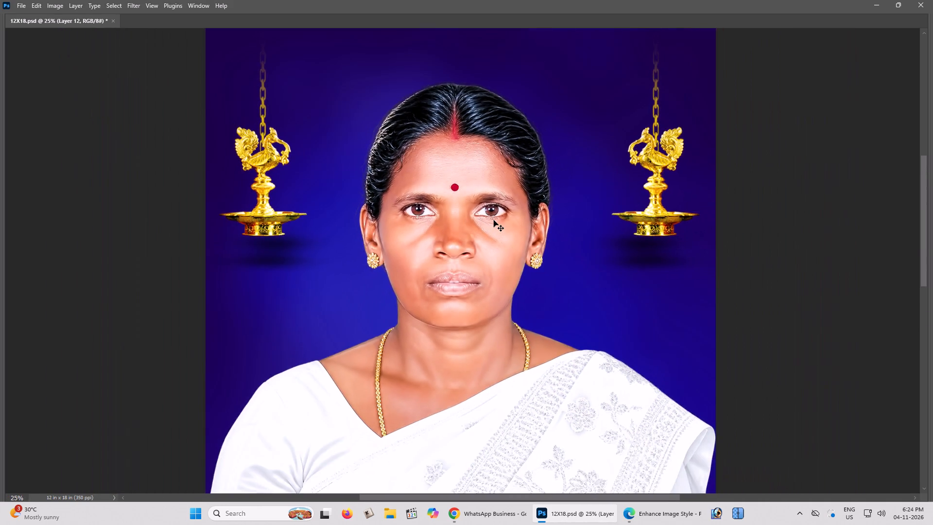
key("ctrl+minus")
key("ctrl+minus")
key("space")
key("space")
key("space")
key("space")
key("space")
key("space")
key("space")
key("space")
left_click_drag(499, 242, 492, 214)
left_click(492, 212)
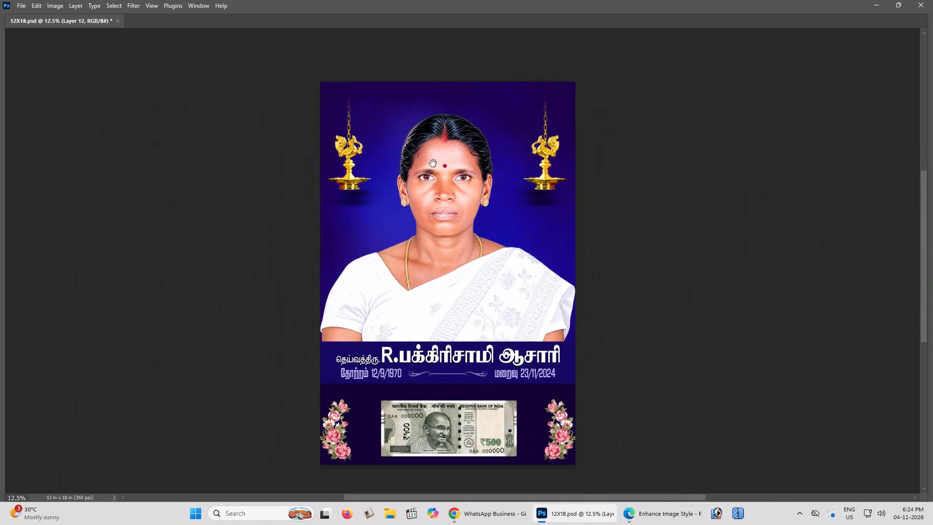
key("z")
left_click_drag(465, 385, 517, 397)
key("space")
key("space")
key("space")
key("space")
key("space")
key("space")
key("space")
key("space")
key("space")
key("space")
key("space")
key("space")
key("space")
key("space")
key("space")
key("space")
key("space")
key("space")
key("space")
key("space")
left_click_drag(467, 379, 495, 385)
left_click_drag(496, 385, 488, 386)
left_click(488, 386)
key("minus")
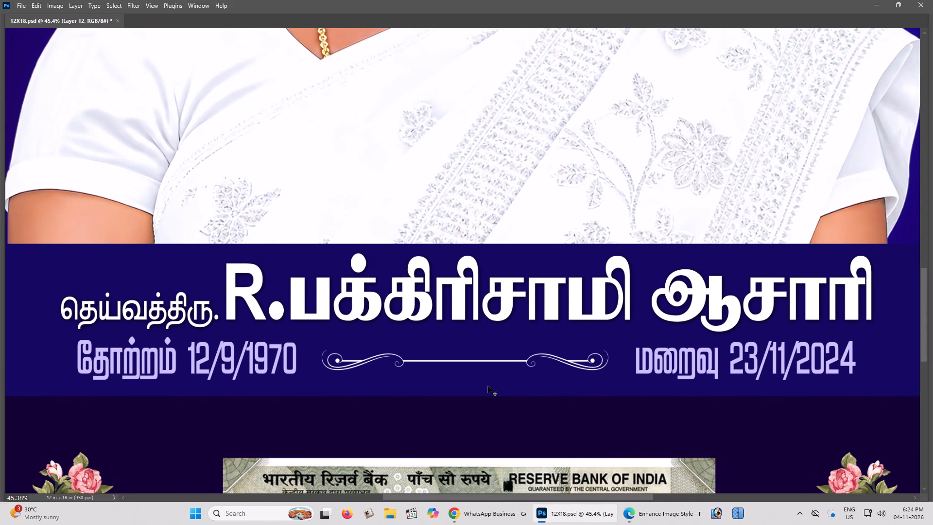
key("ctrl+minus")
key("space")
key("space")
key("space")
key("space")
key("space")
key("space")
left_click_drag(504, 368, 510, 367)
left_click(510, 367)
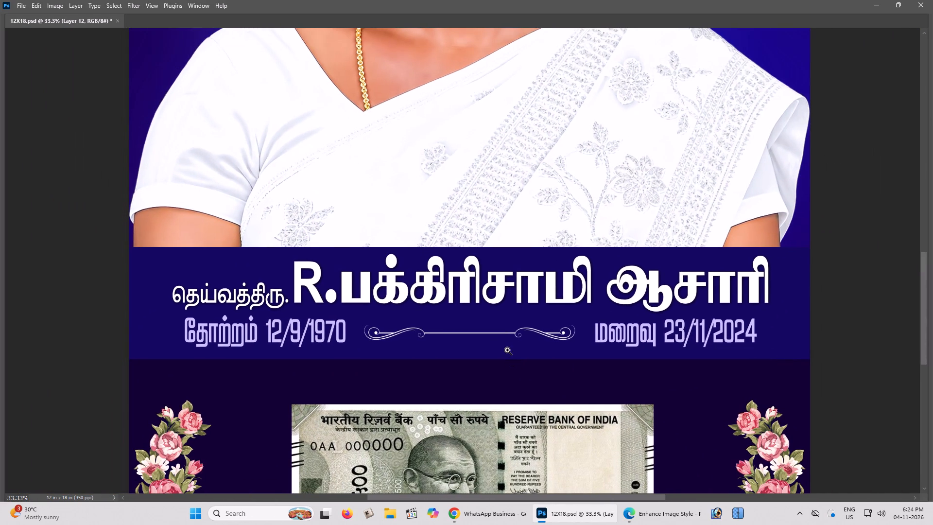
left_click(500, 349)
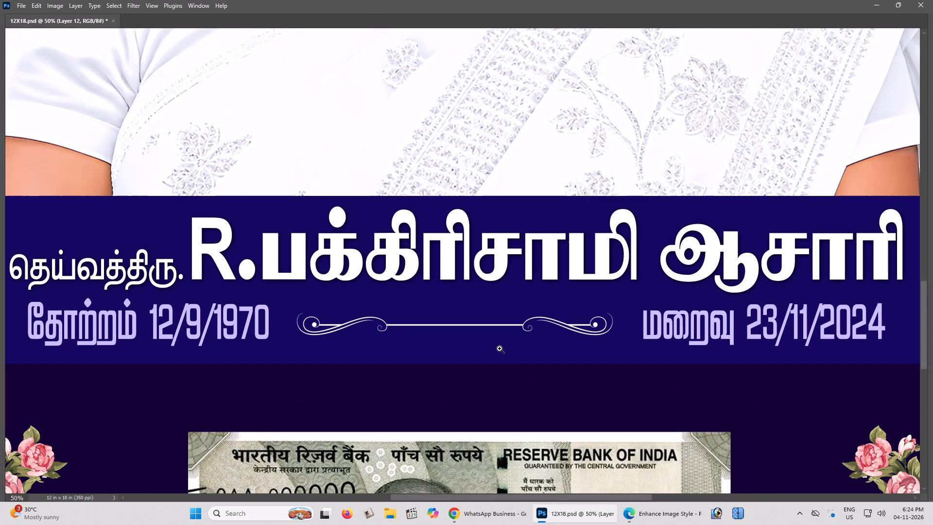
left_click_drag(544, 385, 539, 382)
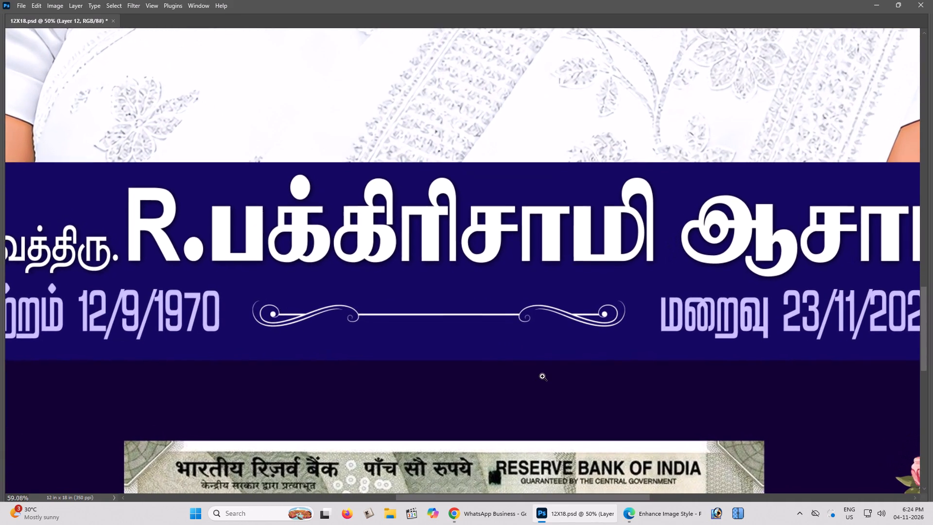
left_click_drag(553, 401, 536, 392)
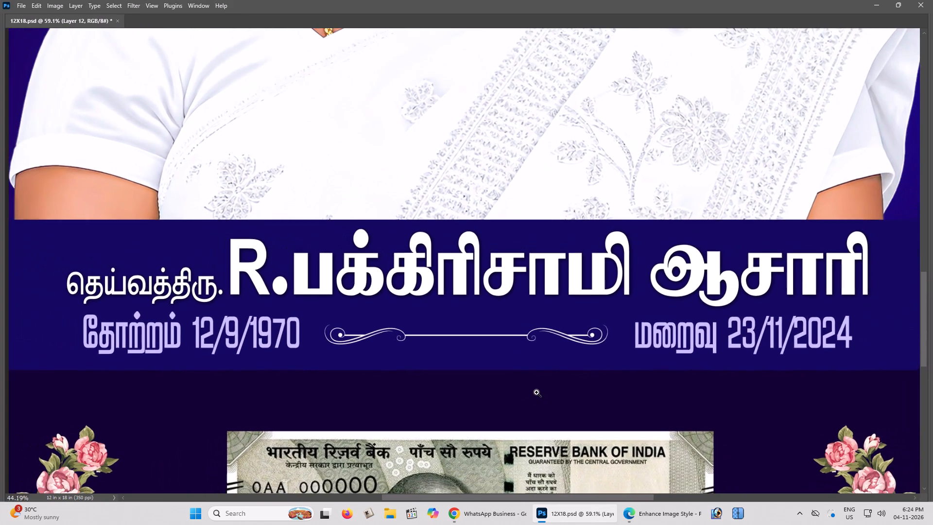
left_click_drag(536, 392, 537, 392)
key("space")
key("space")
key("space")
key("space")
key("space")
key("space")
key("space")
key("space")
key("space")
key("space")
key("space")
key("space")
key("space")
key("space")
key("space")
key("space")
key("space")
key("space")
key("space")
key("space")
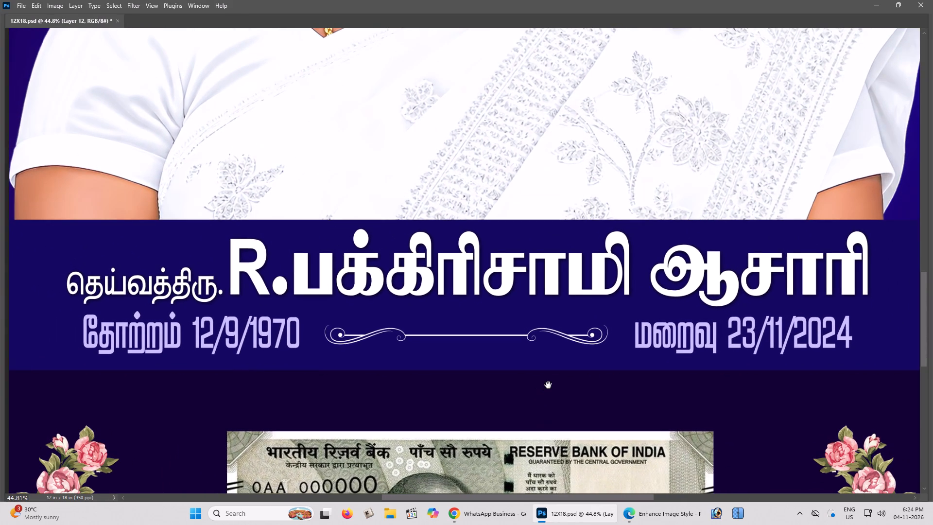
left_click(548, 385)
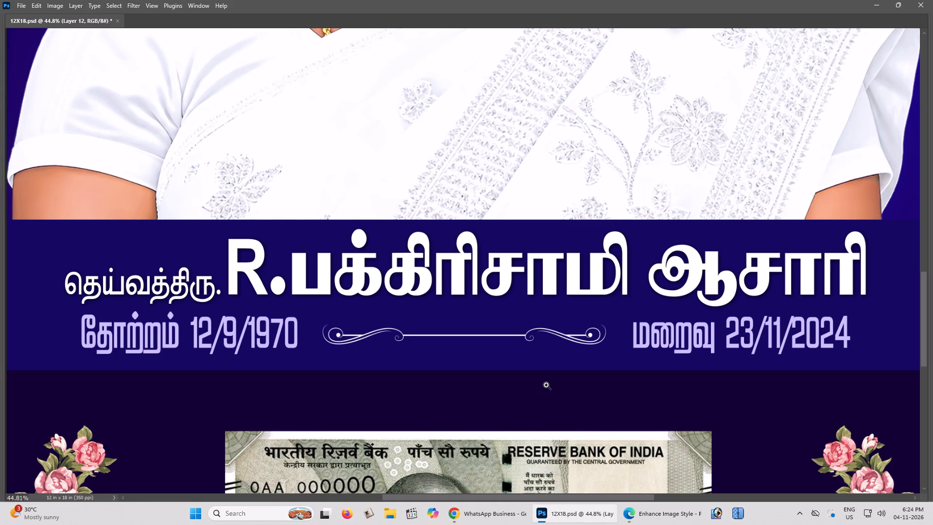
right_click(540, 373)
left_click(556, 382)
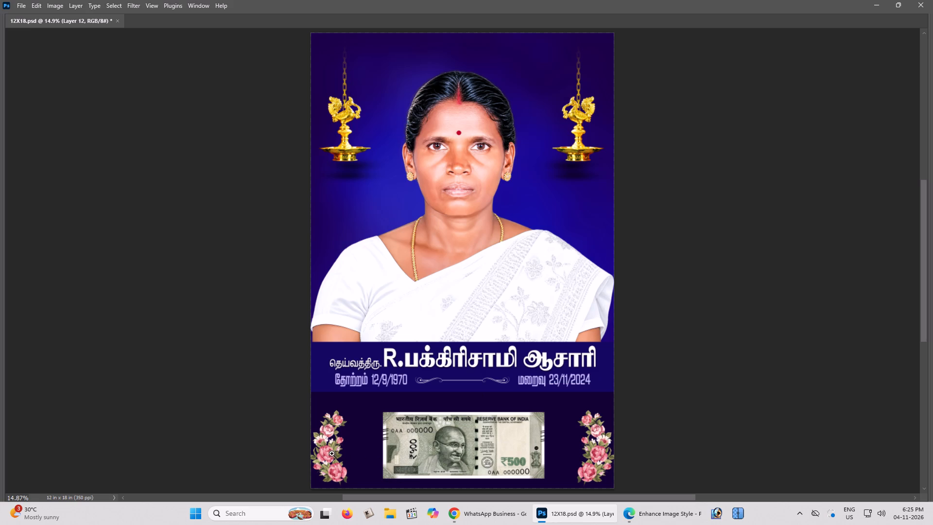
left_click_drag(442, 468, 455, 469)
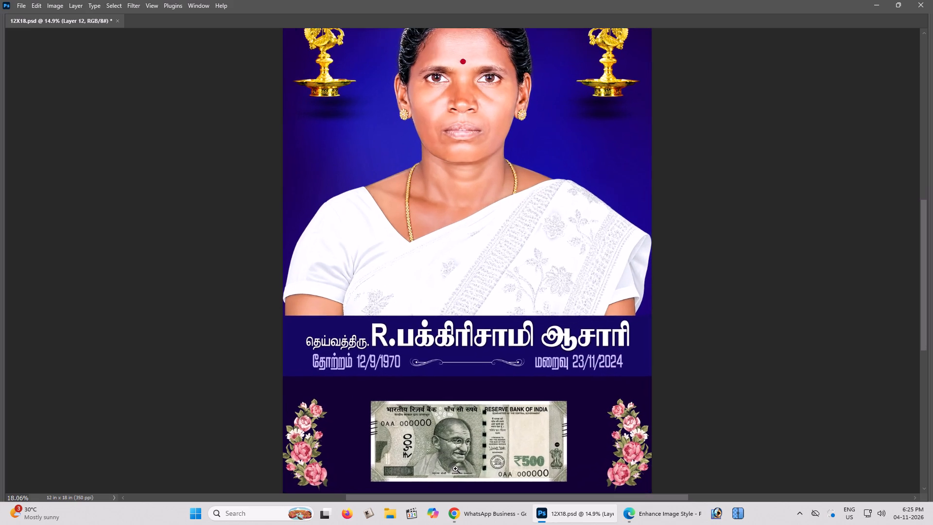
Examine the 500-rupee banknote in the lower part of the poster up close for image quality.
left_click_drag(455, 469, 491, 468)
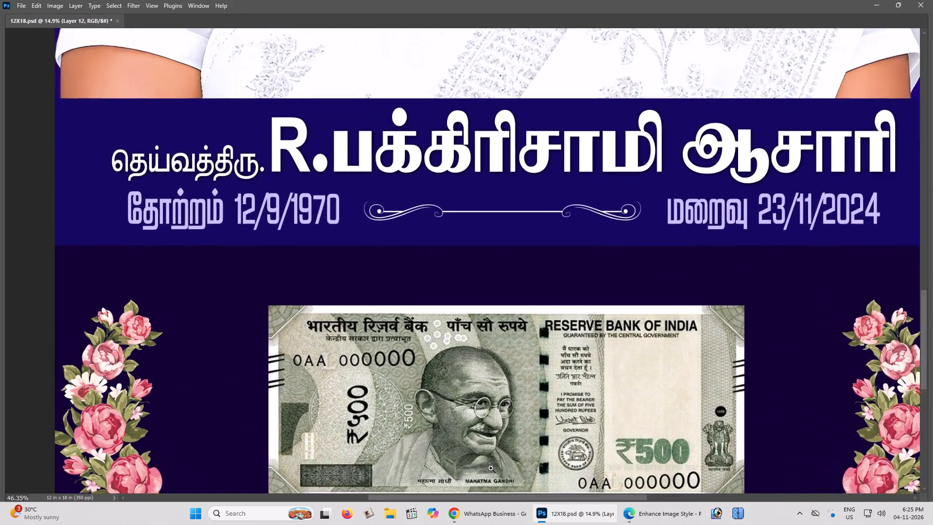
left_click_drag(491, 468, 498, 468)
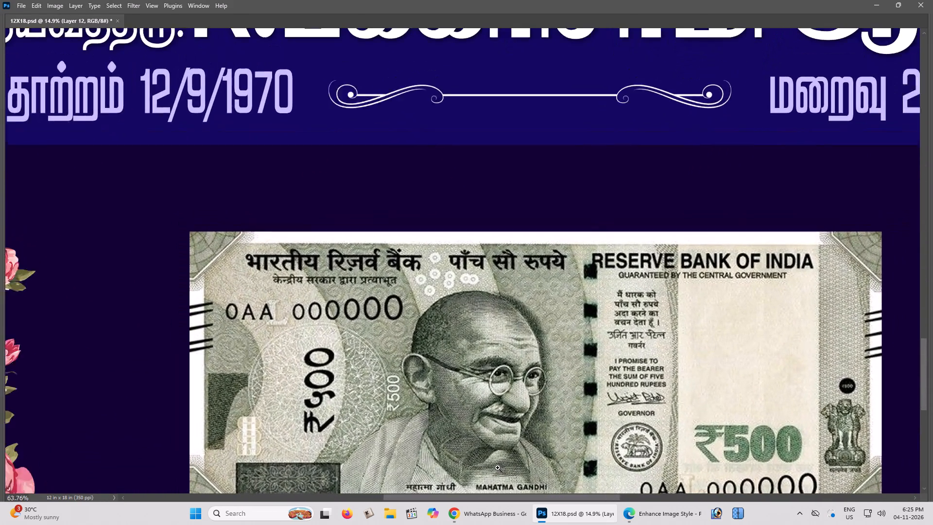
left_click_drag(498, 468, 497, 468)
left_click_drag(451, 496, 466, 496)
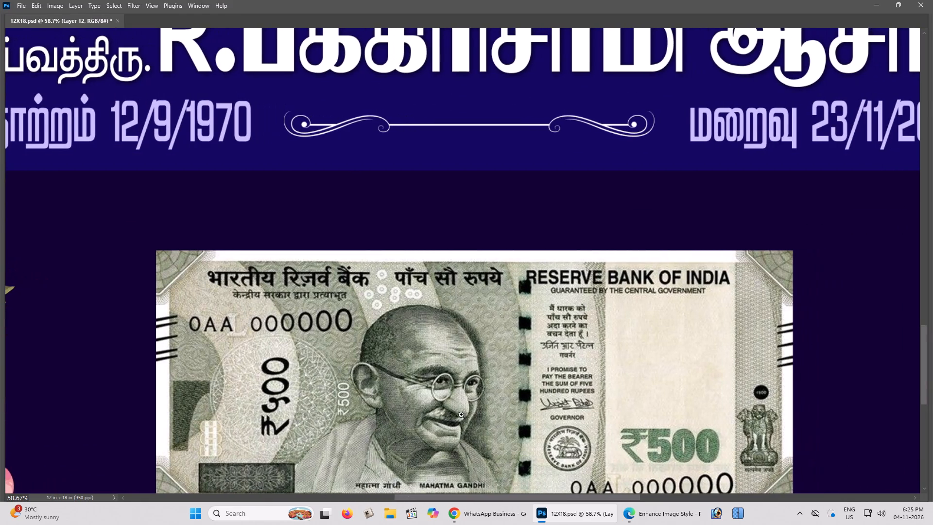
scroll(461, 393, "down", 11)
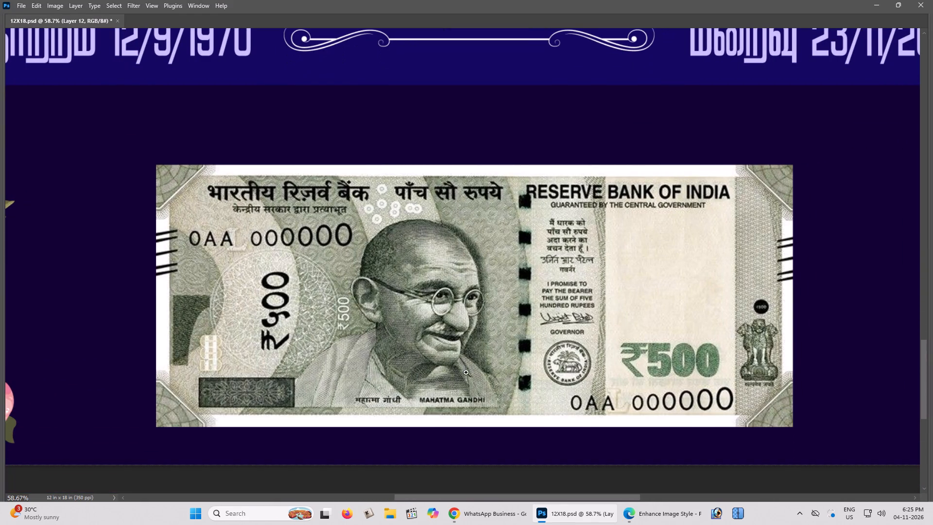
left_click_drag(449, 372, 456, 373)
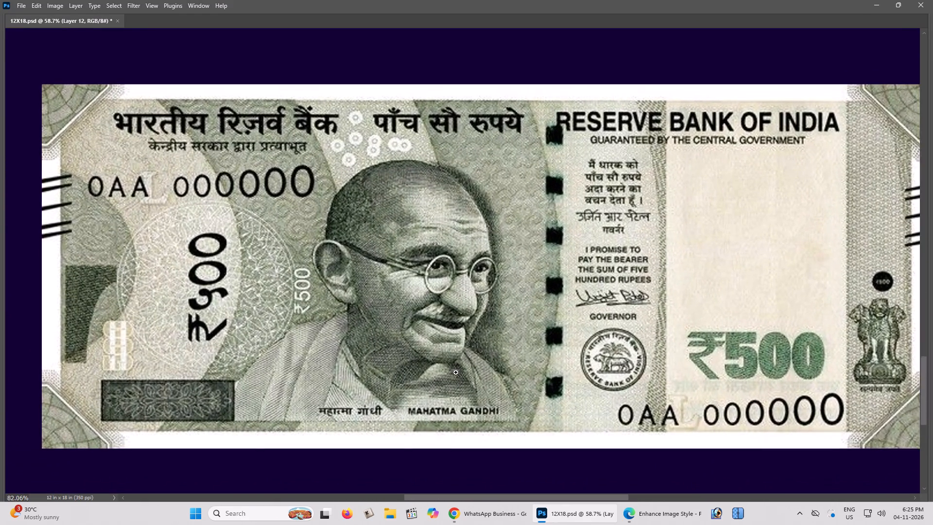
left_click_drag(540, 495, 545, 495)
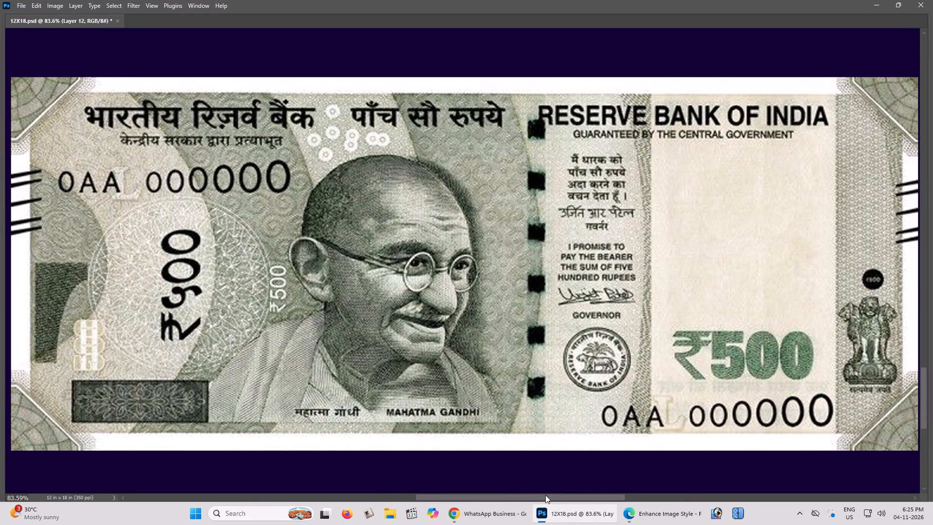
left_click_drag(545, 495, 546, 495)
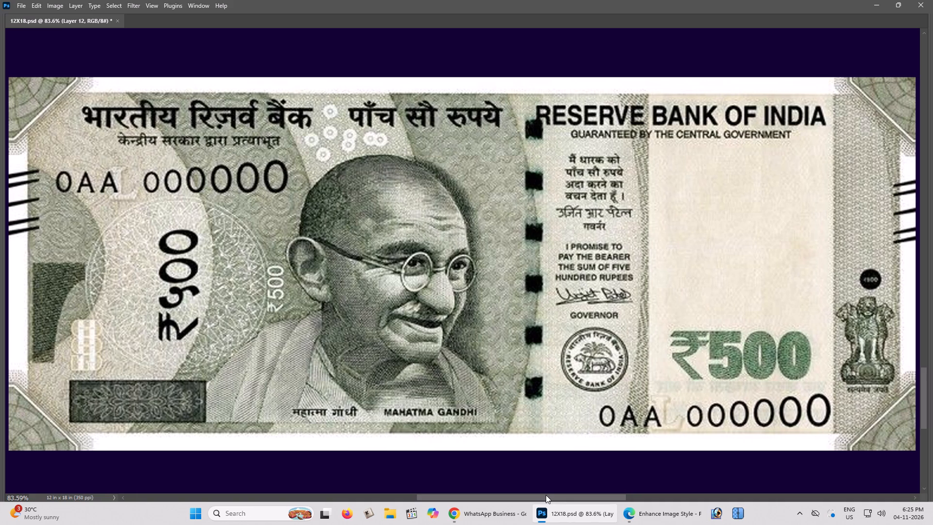
left_click_drag(546, 495, 545, 495)
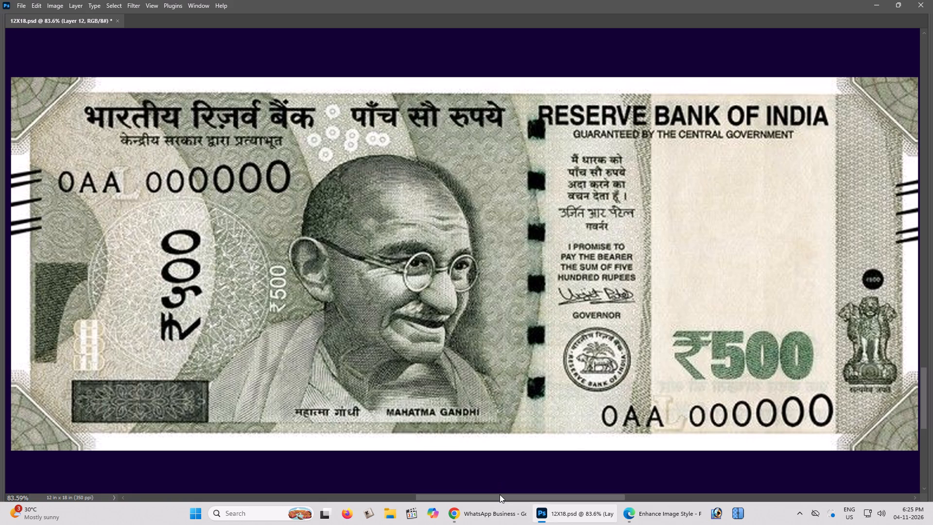
Apply Topaz DeNoise 6 to Layer 11, the banknote, with Overall Strength 1.00 and Recover Detail 0.00.
key("v")
left_click(926, 390)
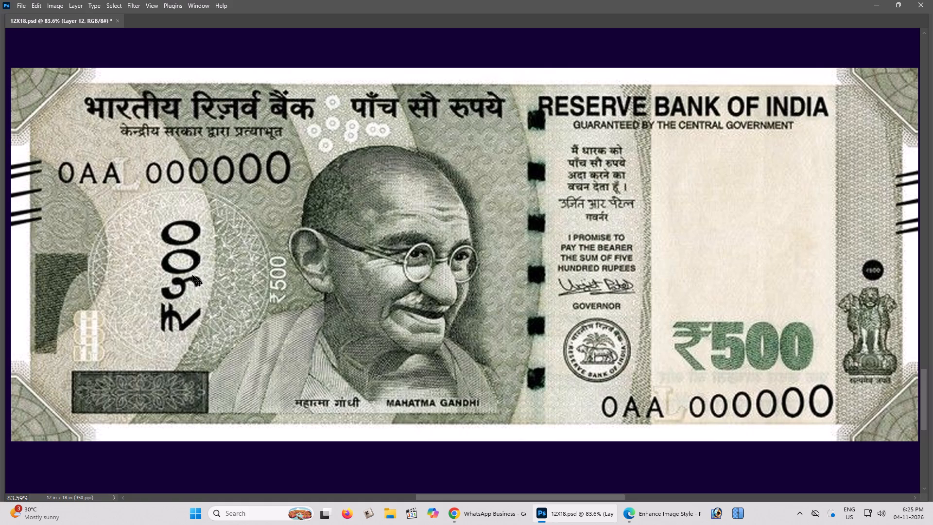
right_click(252, 254)
left_click(263, 258)
left_click(135, 0)
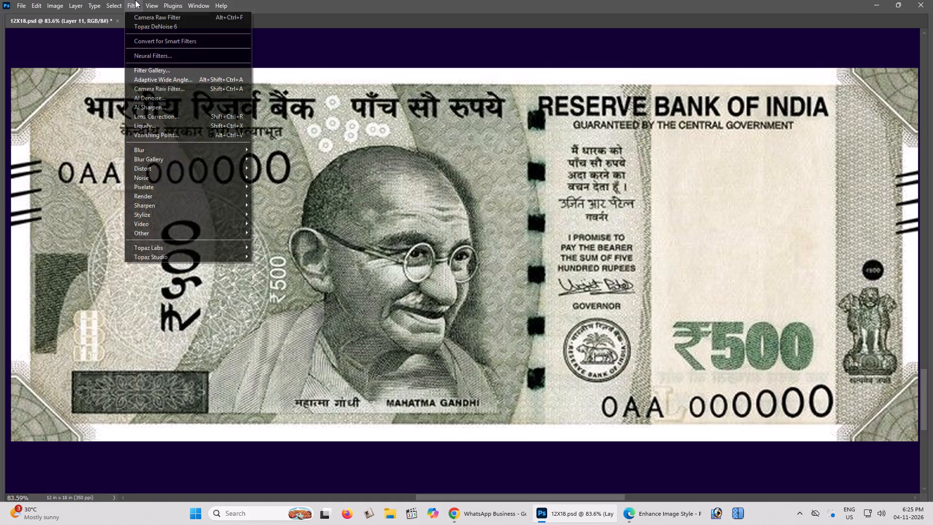
left_click(209, 244)
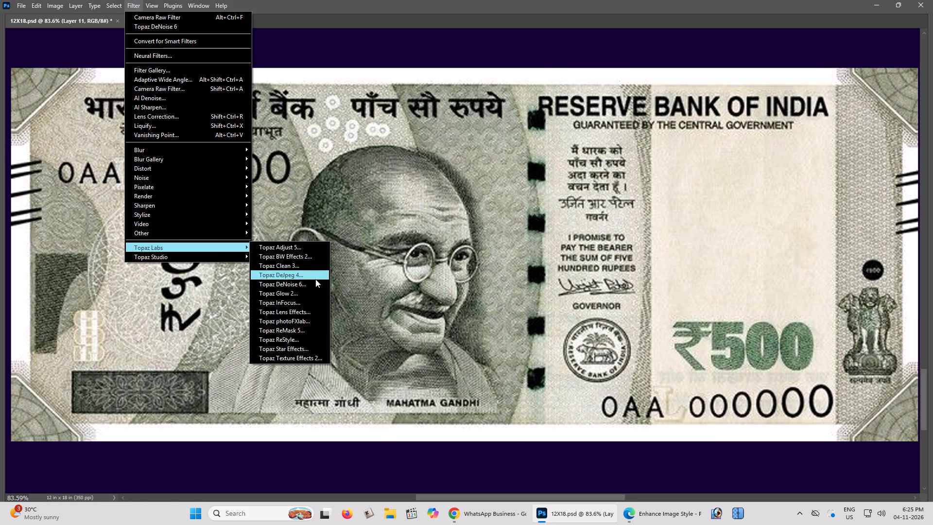
left_click(312, 287)
left_click_drag(361, 226, 658, 330)
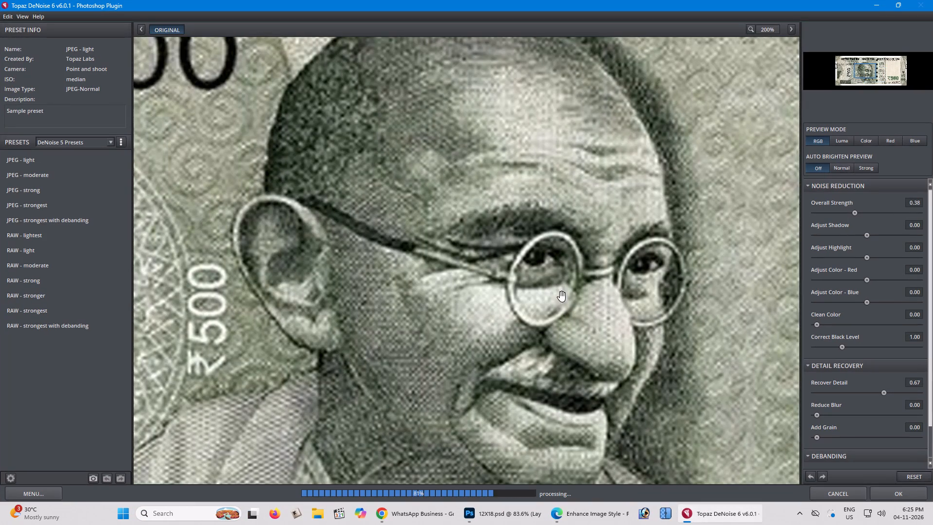
left_click_drag(864, 213, 932, 215)
left_click_drag(881, 391, 849, 393)
left_click_drag(850, 392, 799, 399)
left_click(681, 369)
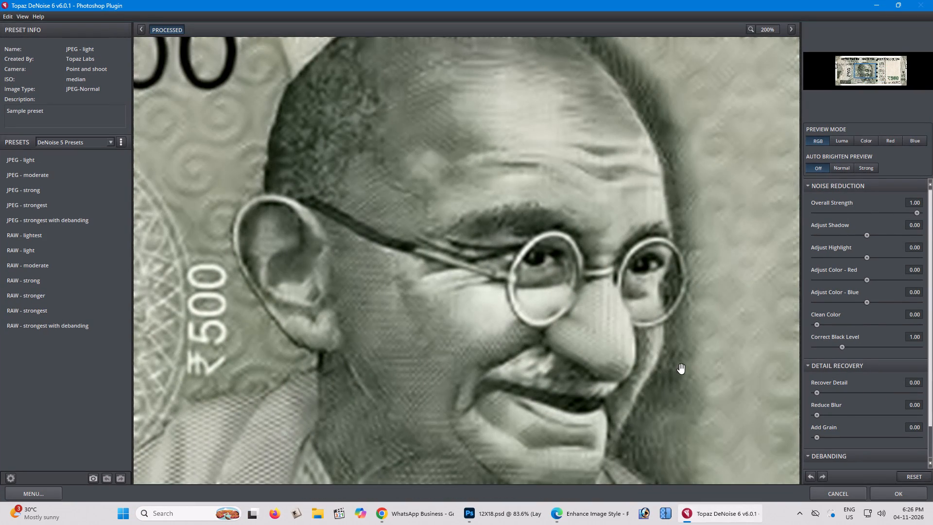
left_click(918, 496)
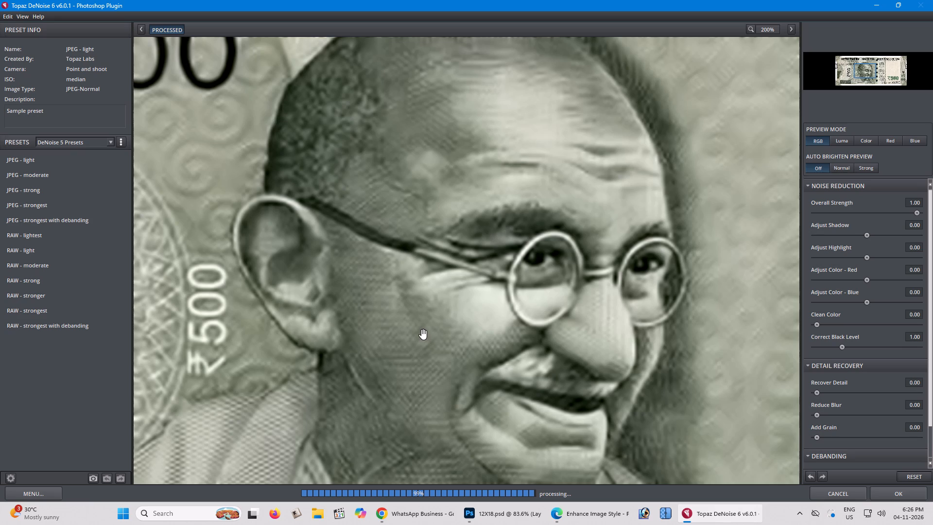
Undo the banknote's last shift in position and the Topaz DeNoise 6 filter applied to its layer.
left_click_drag(413, 329, 397, 287)
scroll(387, 290, "up", 3)
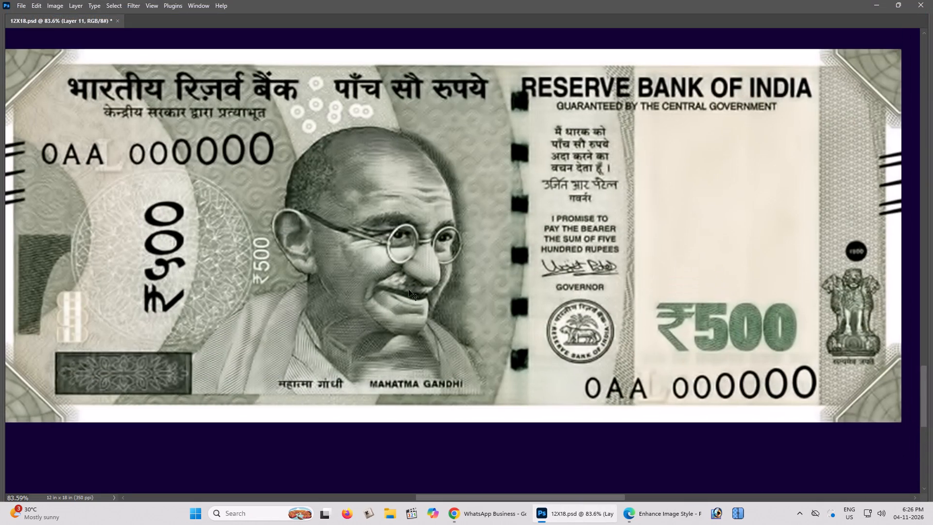
scroll(415, 291, "up", 3)
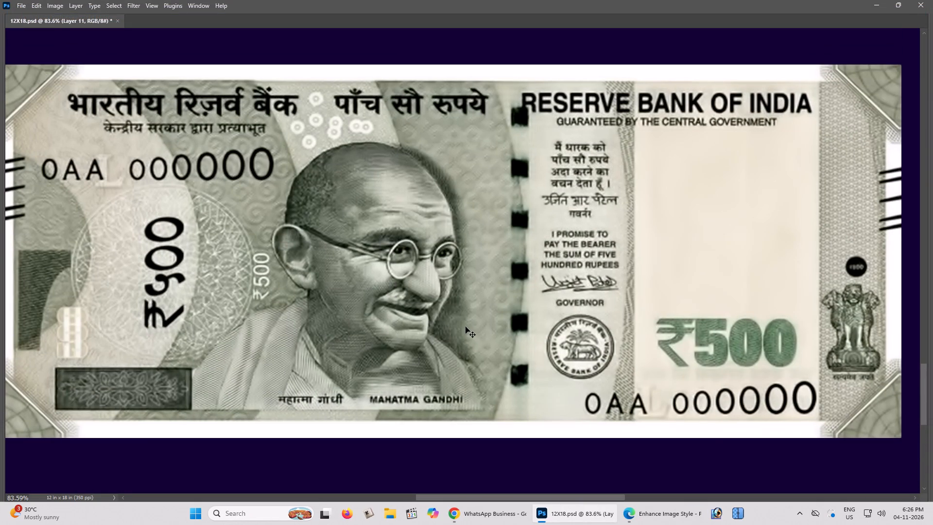
key("ctrl+z")
key("ctrl+z")
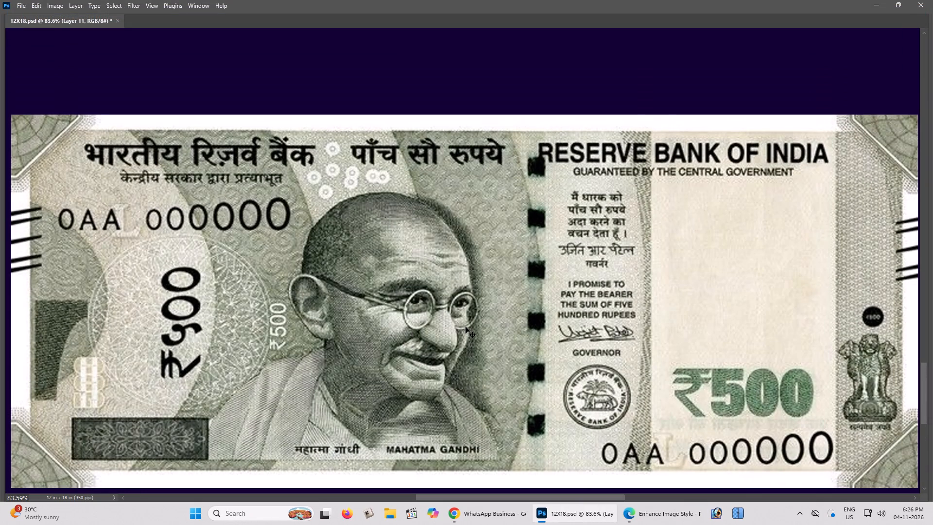